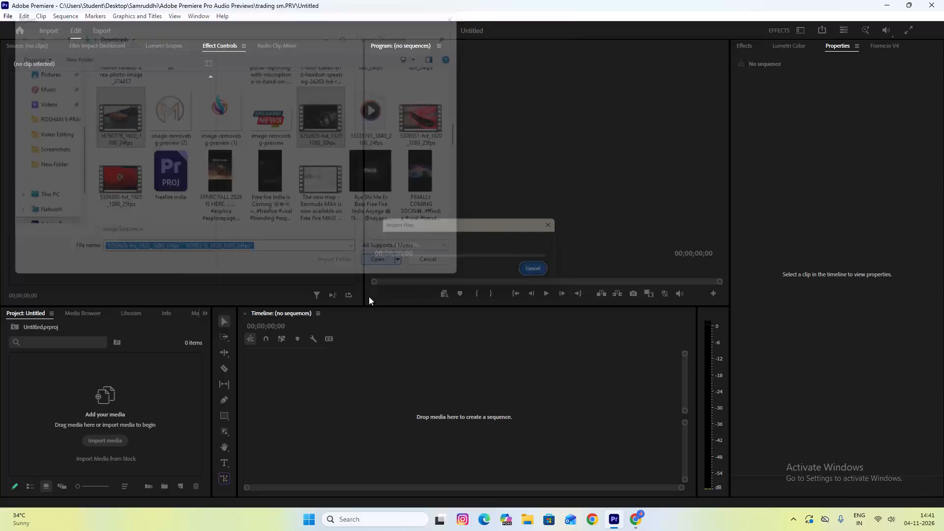
# Create a sequence from the two imported car clips by placing both of them together on the empty timeline.
pyautogui.click(81, 450)
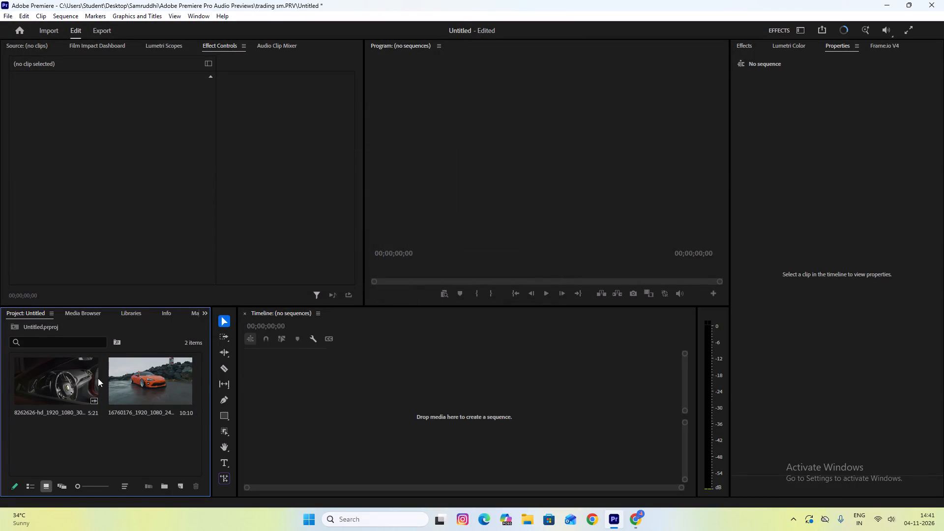
pyautogui.moveTo(45, 440); pyautogui.dragTo(185, 359)
pyautogui.moveTo(148, 359); pyautogui.dragTo(454, 404)
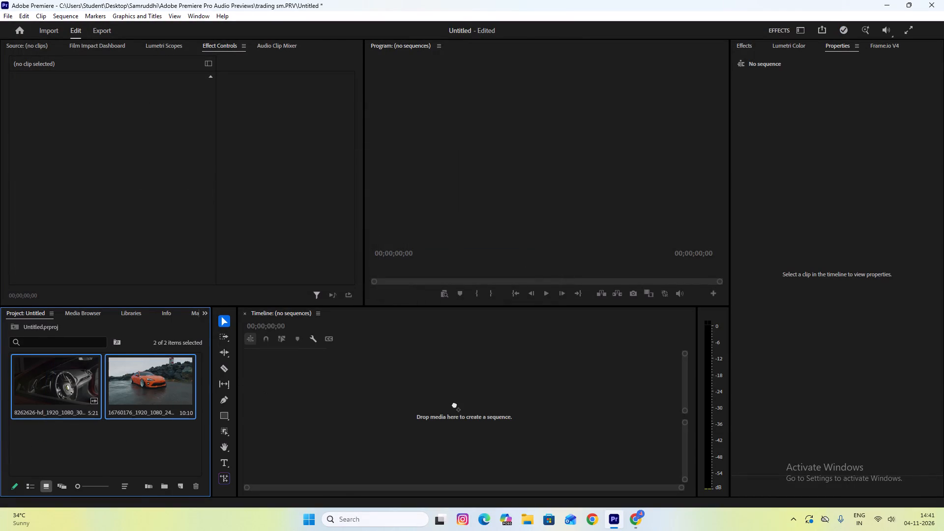
pyautogui.moveTo(454, 404); pyautogui.dragTo(455, 404)
# Scrub through both clips and place the playhead at the cut between them, at 00:00:05:18.
pyautogui.moveTo(374, 331); pyautogui.dragTo(420, 328)
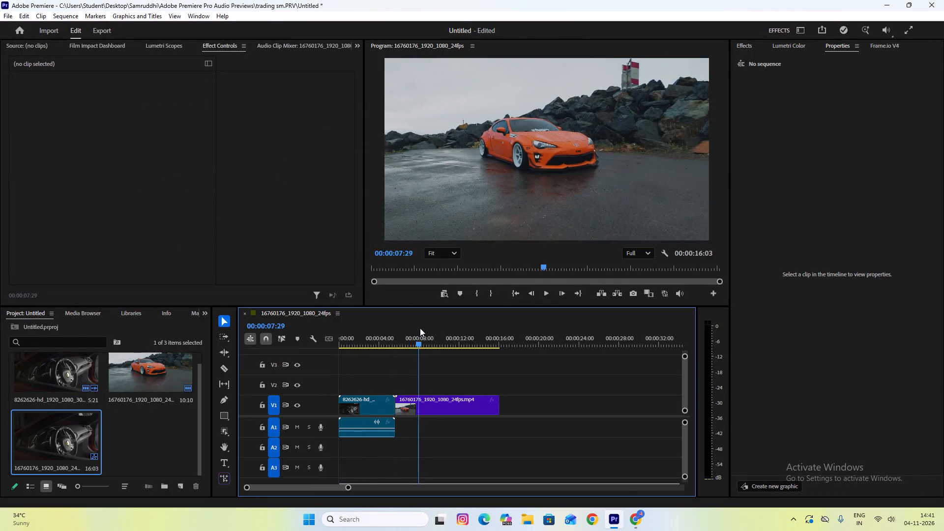
pyautogui.moveTo(420, 328); pyautogui.dragTo(339, 335)
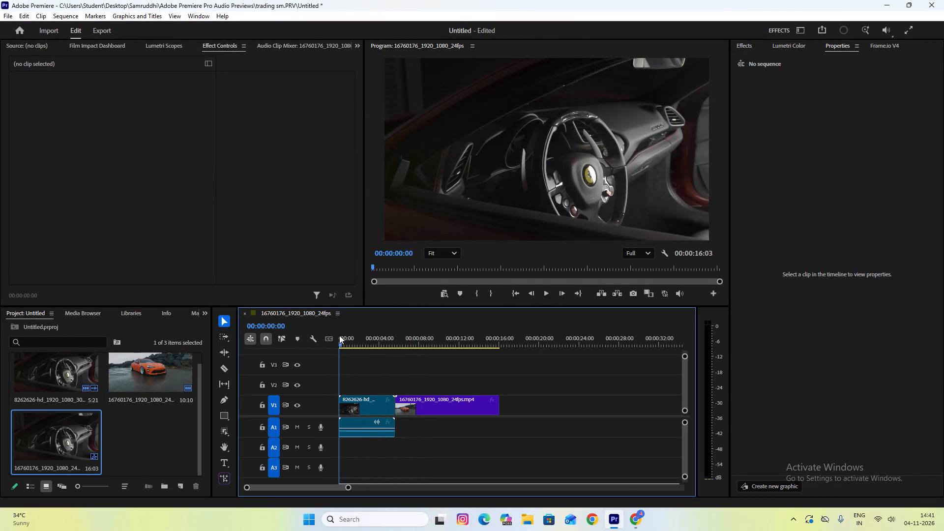
pyautogui.moveTo(339, 335); pyautogui.dragTo(400, 343)
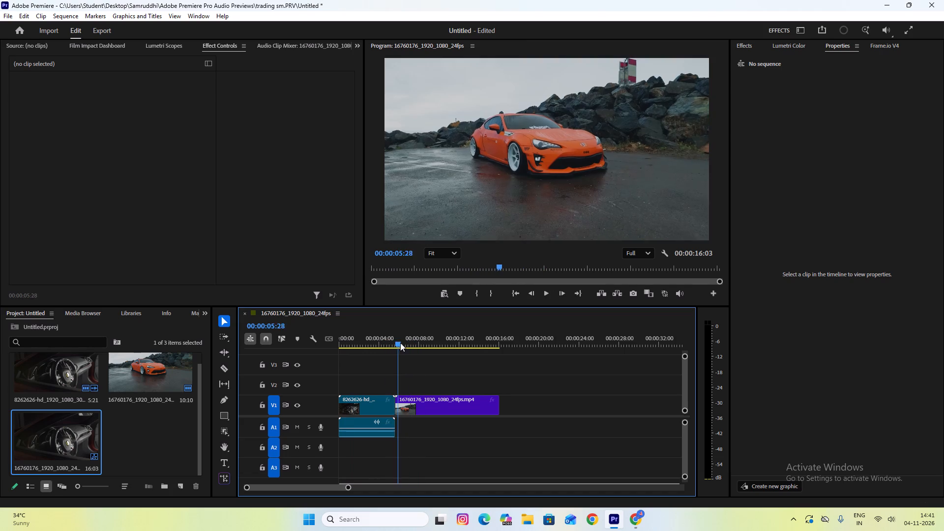
pyautogui.moveTo(400, 343); pyautogui.dragTo(396, 343)
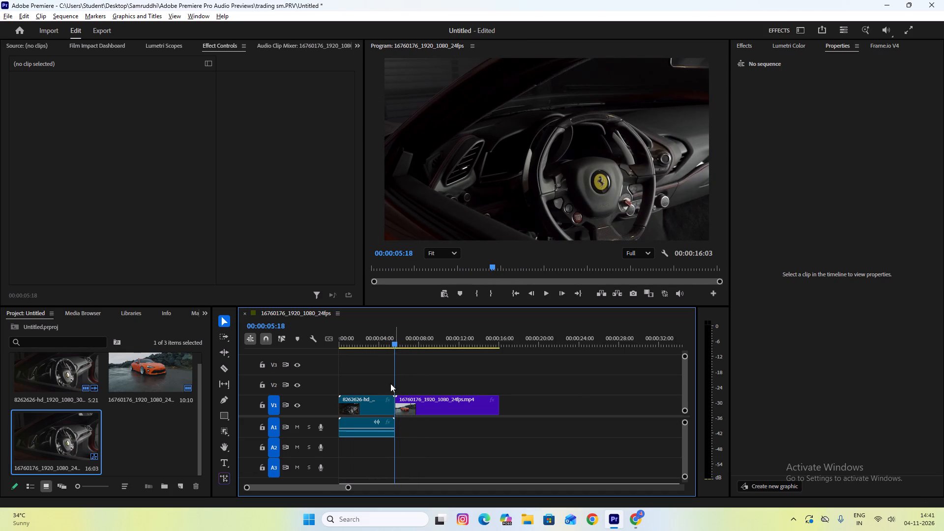
pyautogui.keyDown('alt'); pyautogui.scroll(10, 382, 400); pyautogui.keyUp('alt')
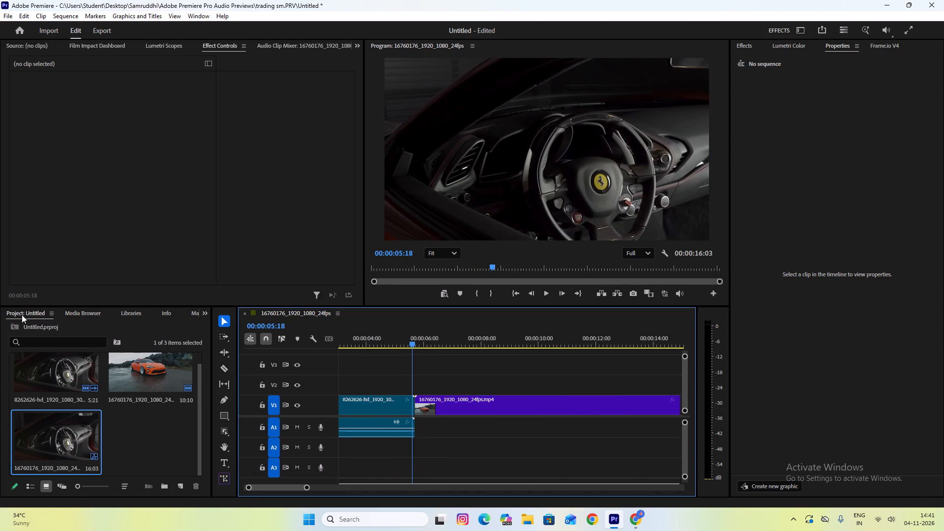
# Open the Film Impact Dashboard extension and look through its effect and transition categories.
pyautogui.click(205, 19)
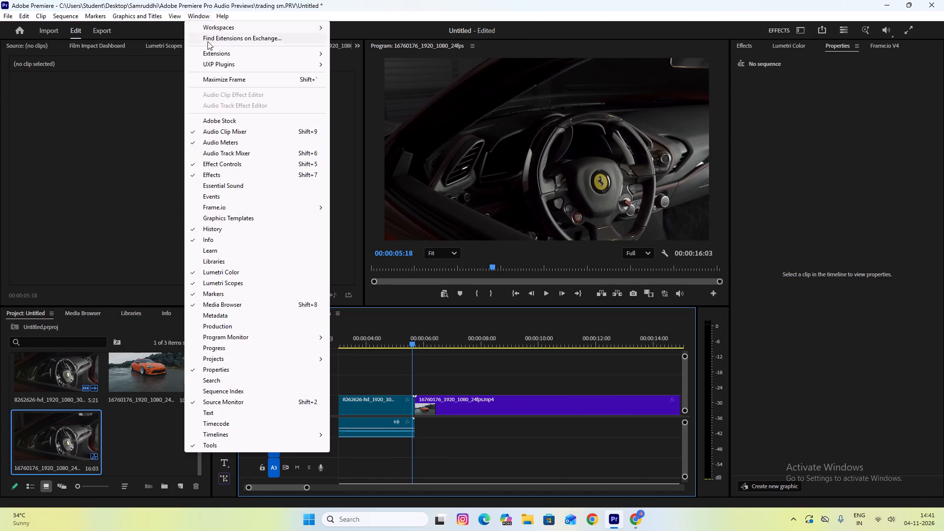
pyautogui.click(222, 52)
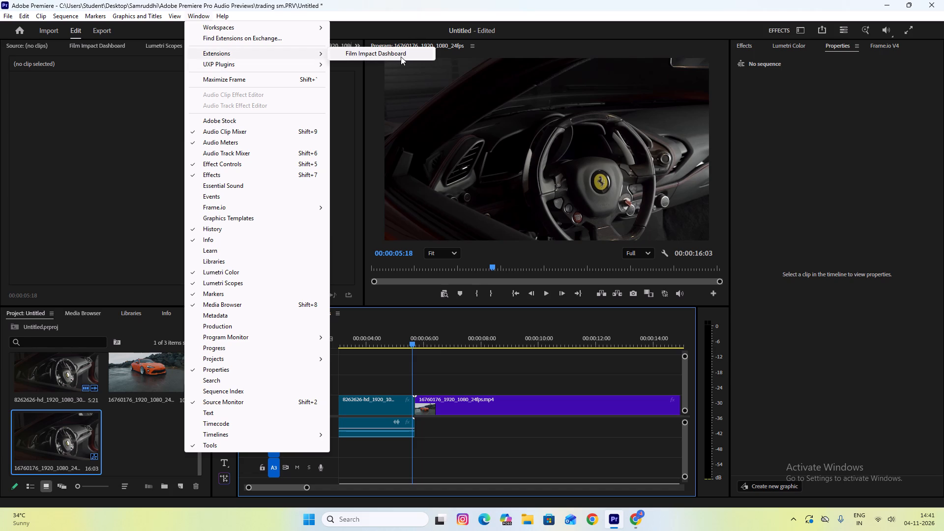
pyautogui.click(401, 57)
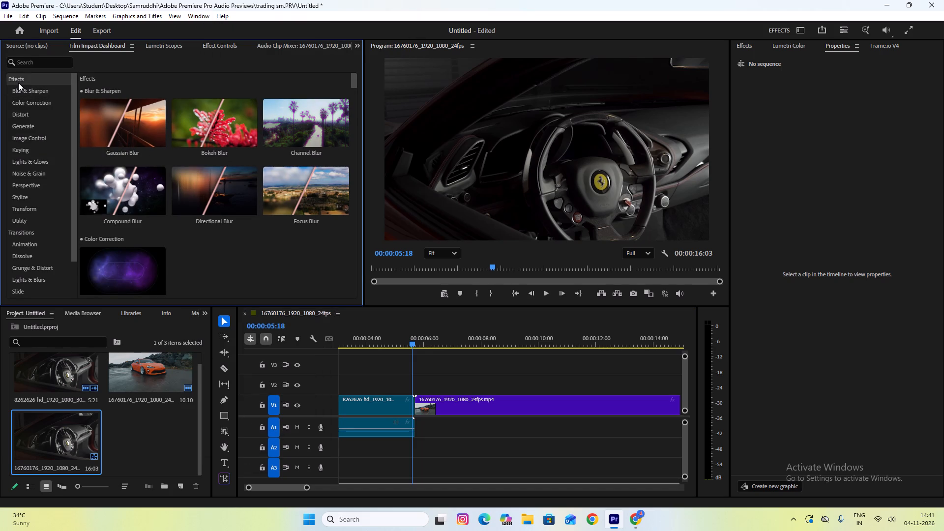
pyautogui.scroll(-4, 16, 193)
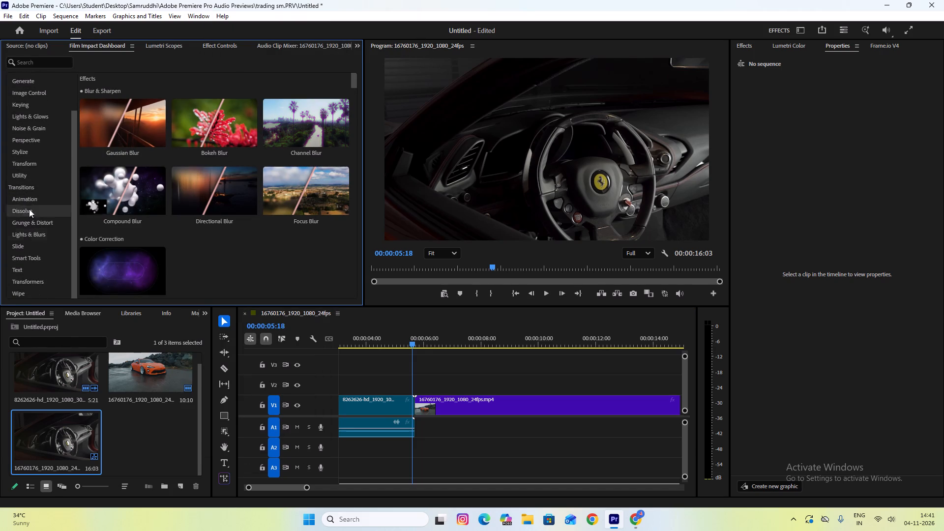
pyautogui.scroll(-6, 21, 284)
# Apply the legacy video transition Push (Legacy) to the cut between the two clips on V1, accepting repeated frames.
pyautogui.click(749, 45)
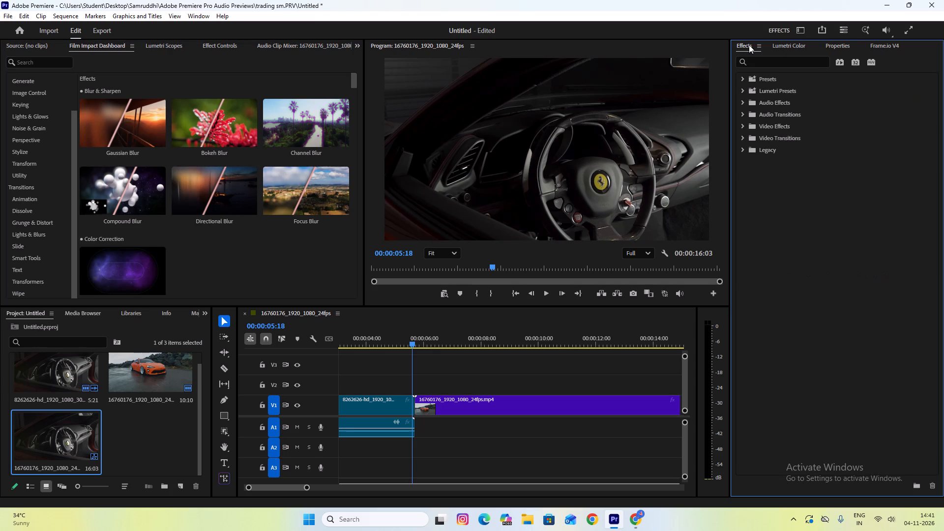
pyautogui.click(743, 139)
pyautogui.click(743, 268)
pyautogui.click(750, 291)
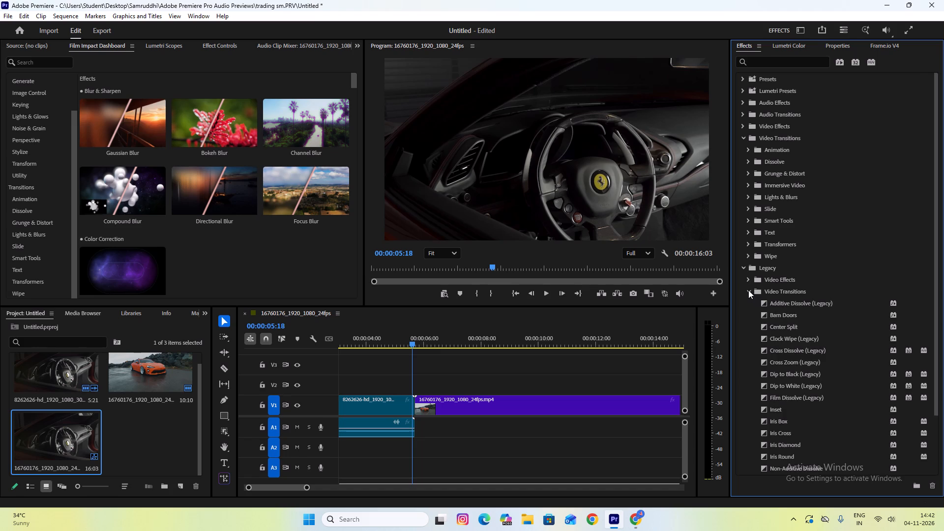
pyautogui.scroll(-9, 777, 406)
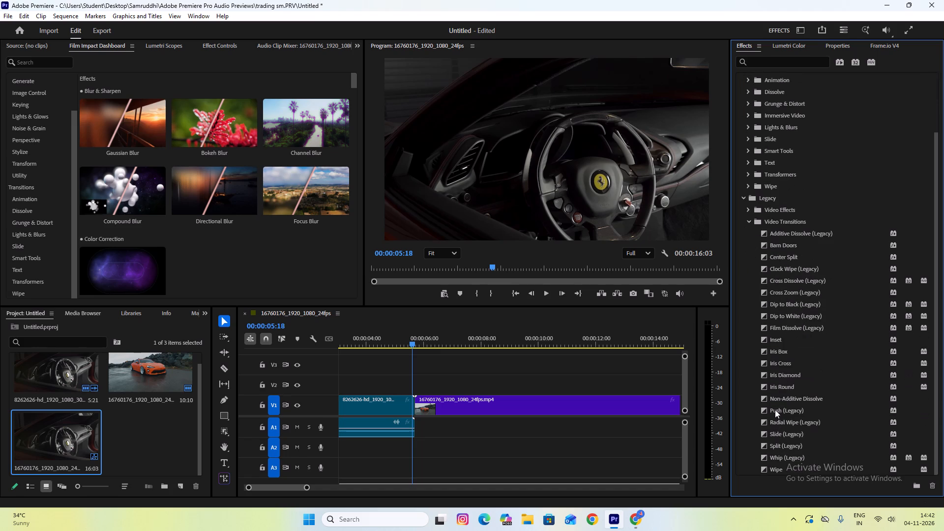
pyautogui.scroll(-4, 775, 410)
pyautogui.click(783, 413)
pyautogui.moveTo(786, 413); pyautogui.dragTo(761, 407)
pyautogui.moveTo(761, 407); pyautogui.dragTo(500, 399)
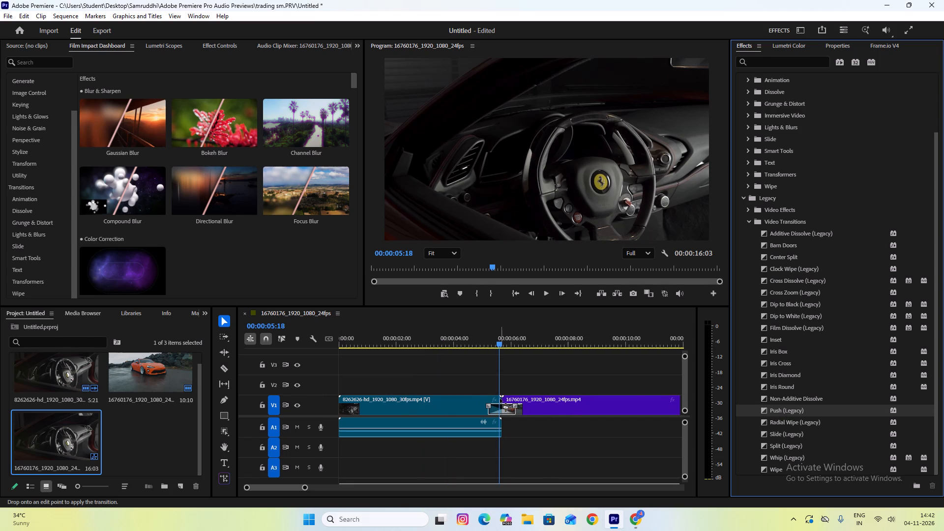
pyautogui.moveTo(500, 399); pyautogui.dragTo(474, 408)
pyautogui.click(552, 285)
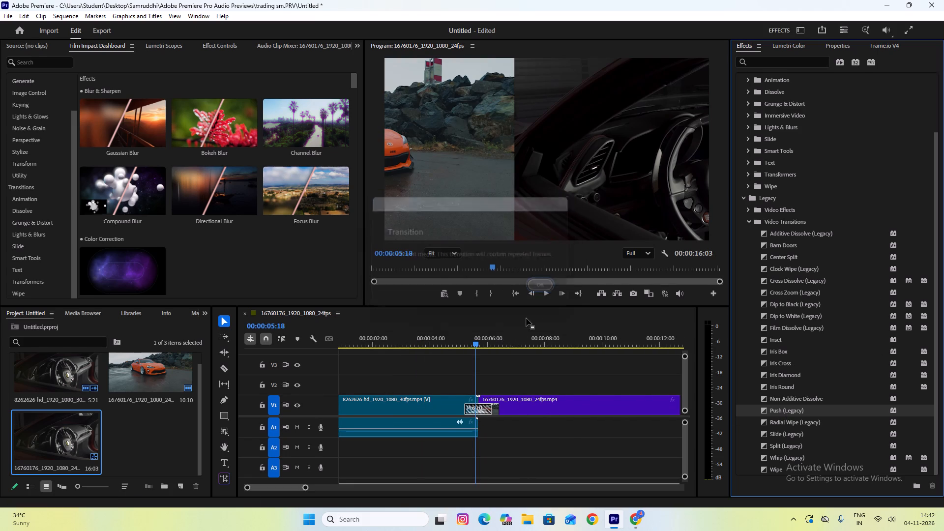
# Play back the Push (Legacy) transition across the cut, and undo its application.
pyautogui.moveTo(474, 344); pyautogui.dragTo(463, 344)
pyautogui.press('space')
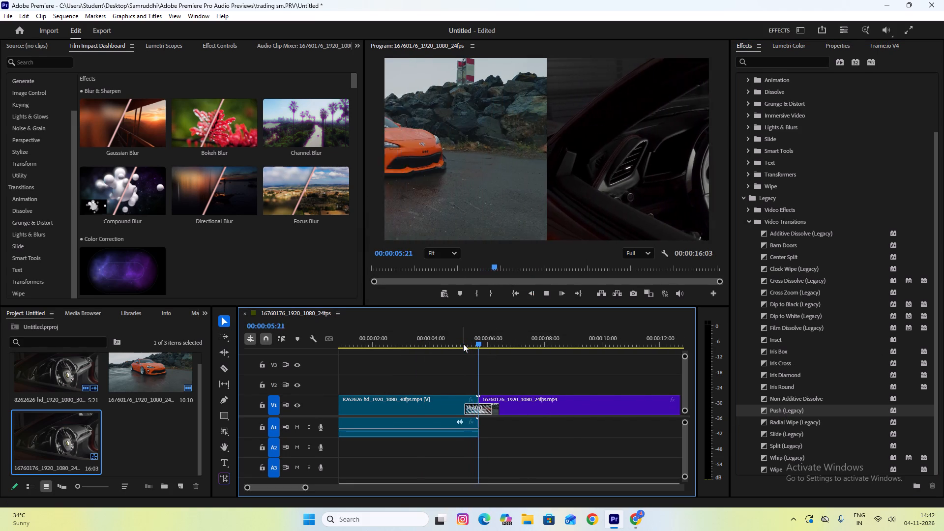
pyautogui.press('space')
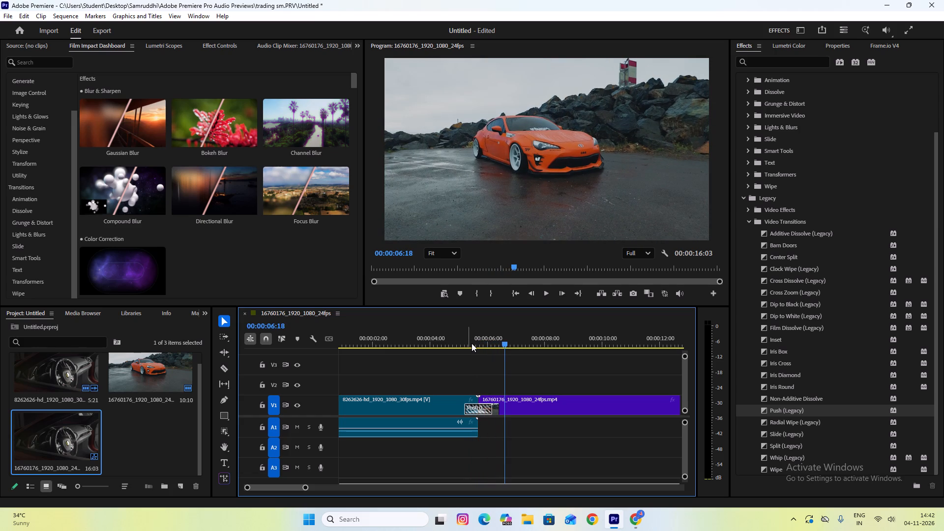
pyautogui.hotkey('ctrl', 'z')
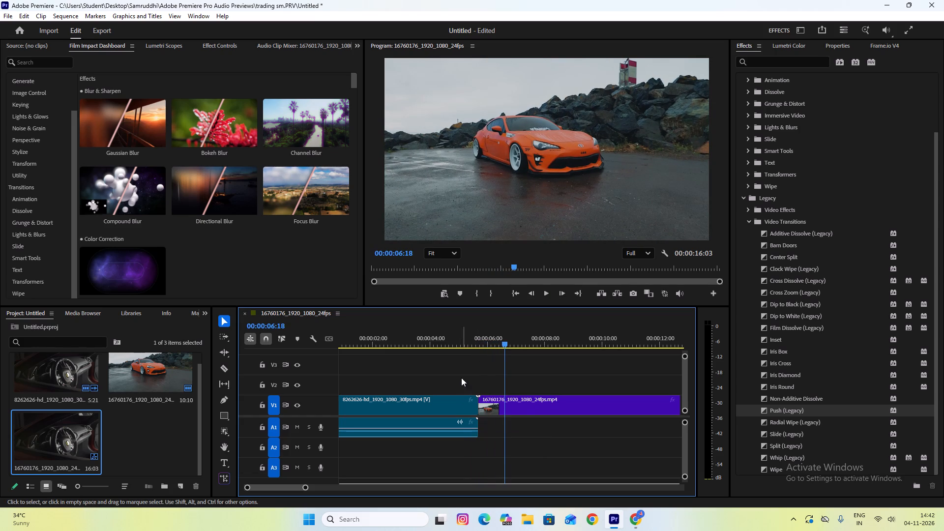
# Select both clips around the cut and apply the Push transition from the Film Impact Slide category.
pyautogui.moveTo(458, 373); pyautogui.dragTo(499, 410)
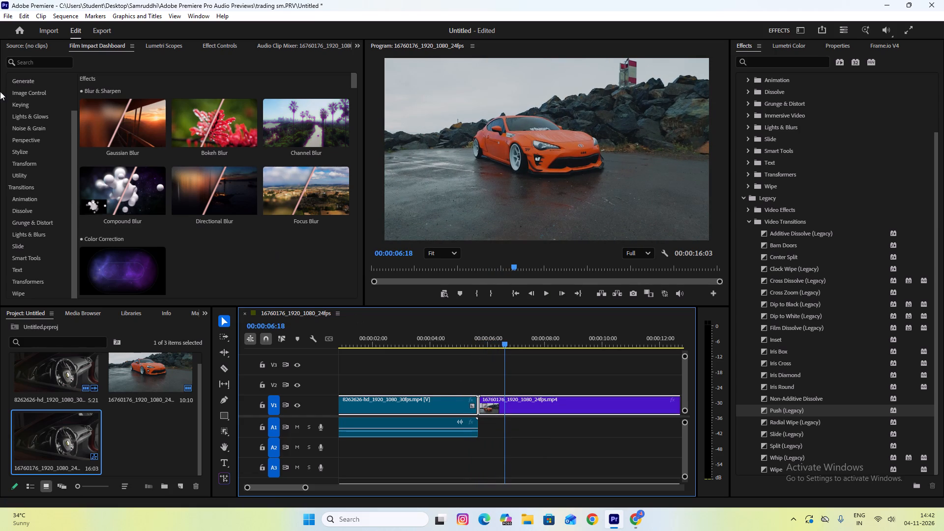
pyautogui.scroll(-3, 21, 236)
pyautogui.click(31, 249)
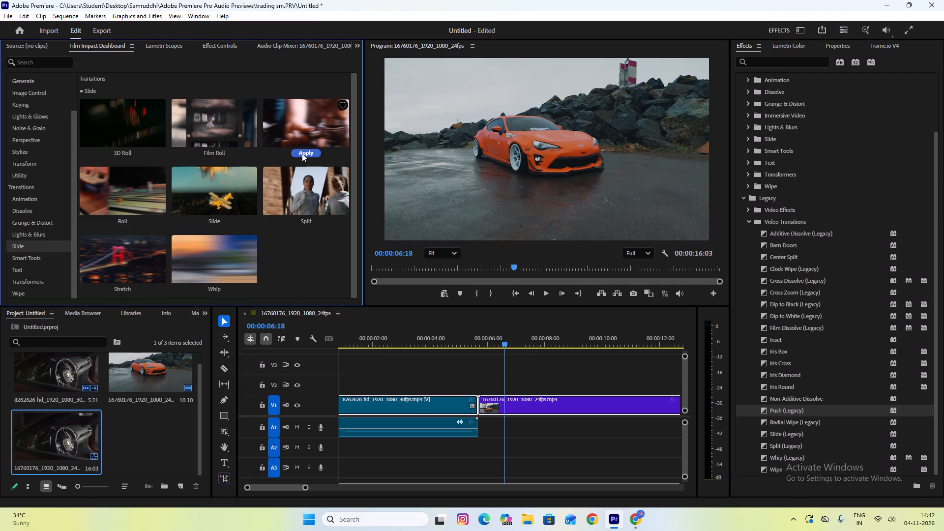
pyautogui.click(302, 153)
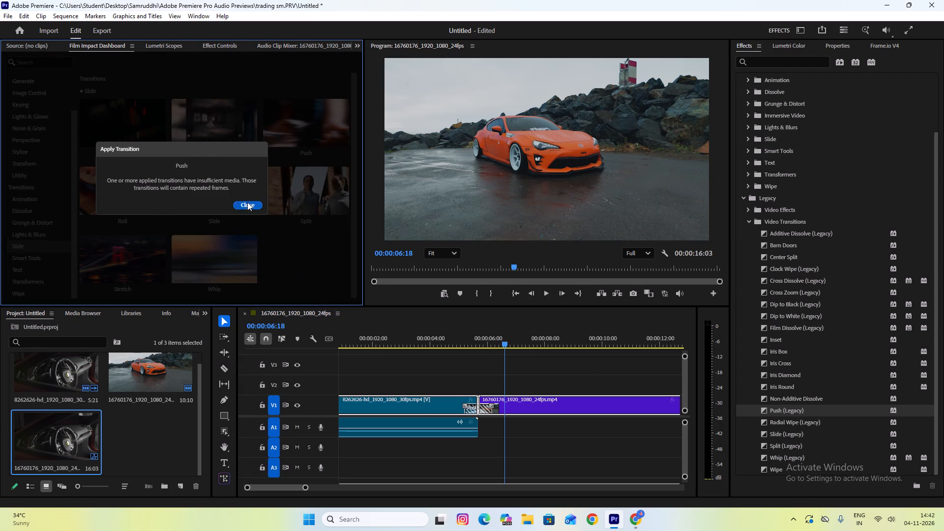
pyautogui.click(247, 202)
# Play and scrub across the cut to examine the Film Impact Push transition.
pyautogui.moveTo(491, 341); pyautogui.dragTo(456, 341)
pyautogui.press('space')
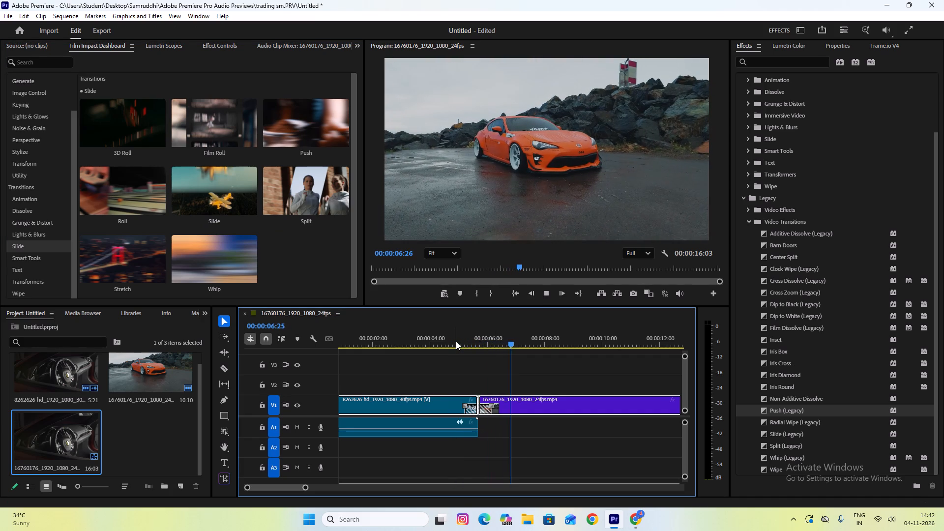
pyautogui.press('space')
pyautogui.moveTo(482, 341); pyautogui.dragTo(475, 343)
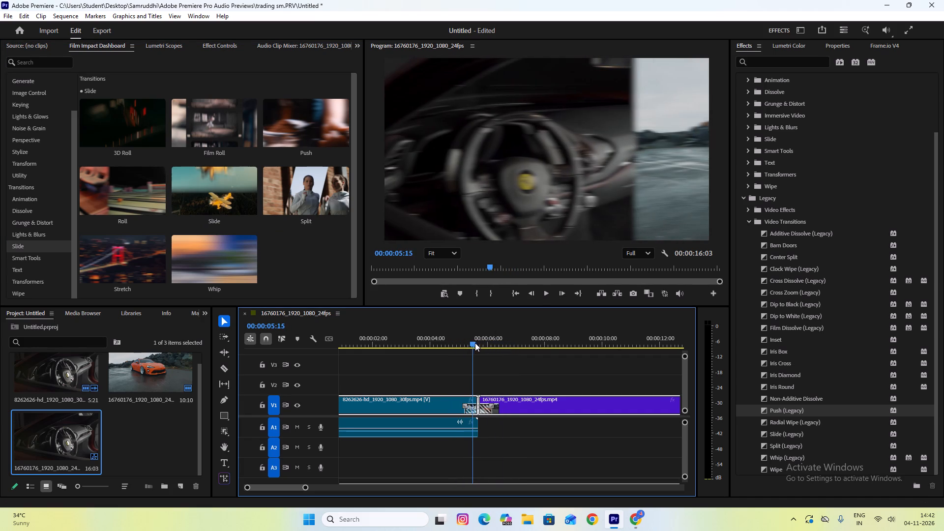
pyautogui.moveTo(475, 343); pyautogui.dragTo(473, 343)
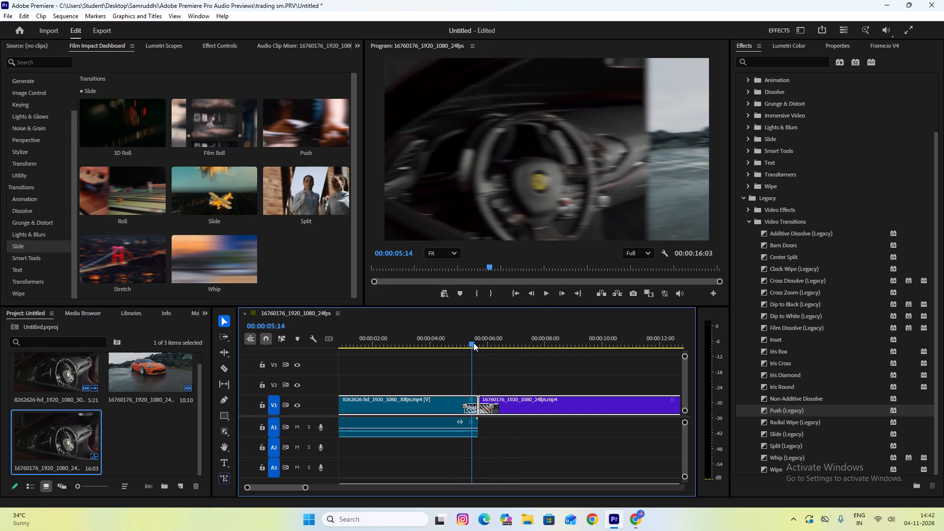
pyautogui.moveTo(473, 343); pyautogui.dragTo(492, 340)
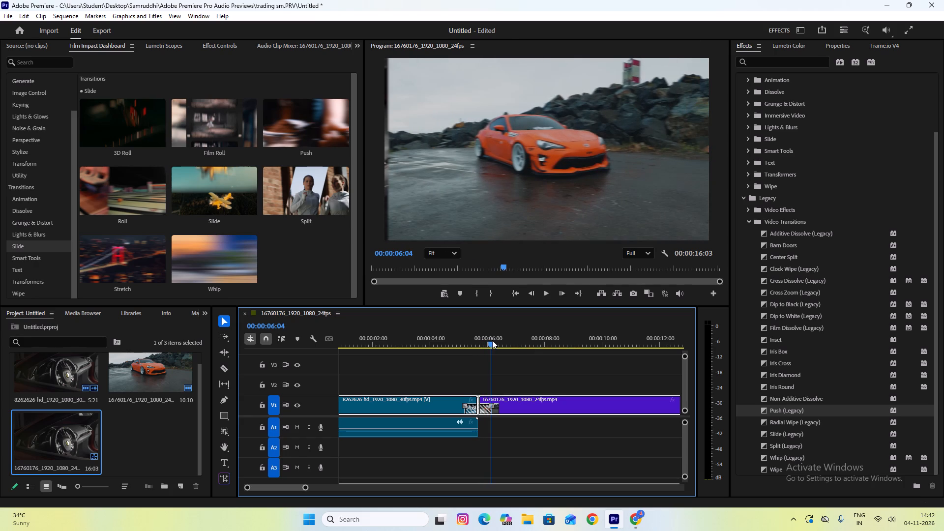
pyautogui.moveTo(492, 340); pyautogui.dragTo(469, 340)
pyautogui.press('space')
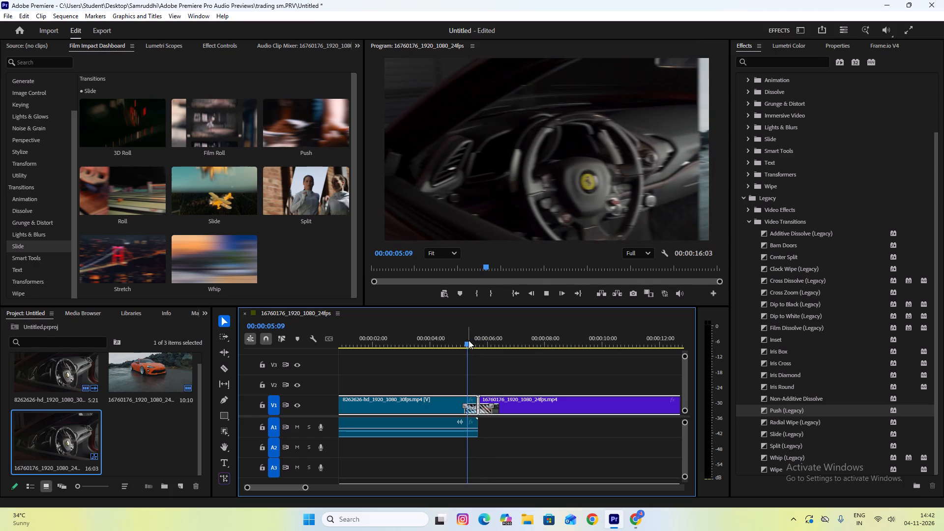
pyautogui.press('space')
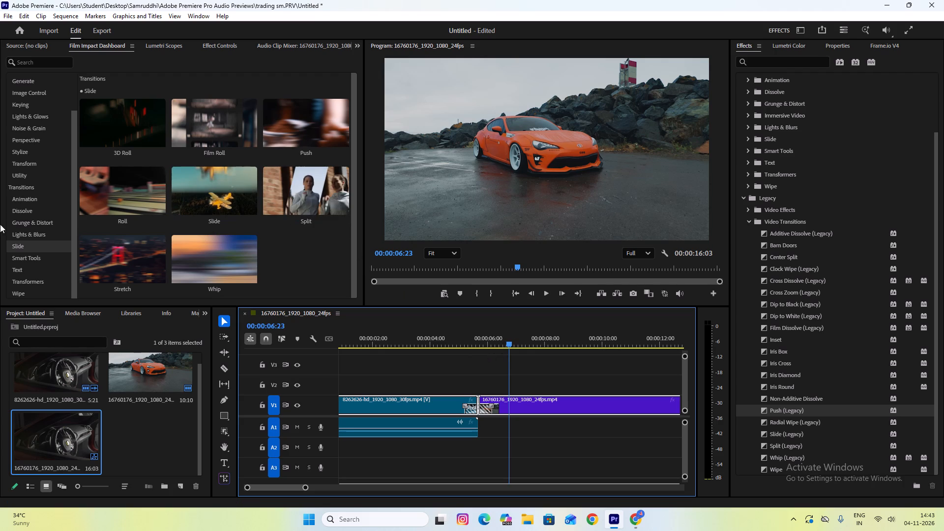
# Apply the Block Motion transition from the Film Impact Animation category to the cut between the selected clips.
pyautogui.click(36, 199)
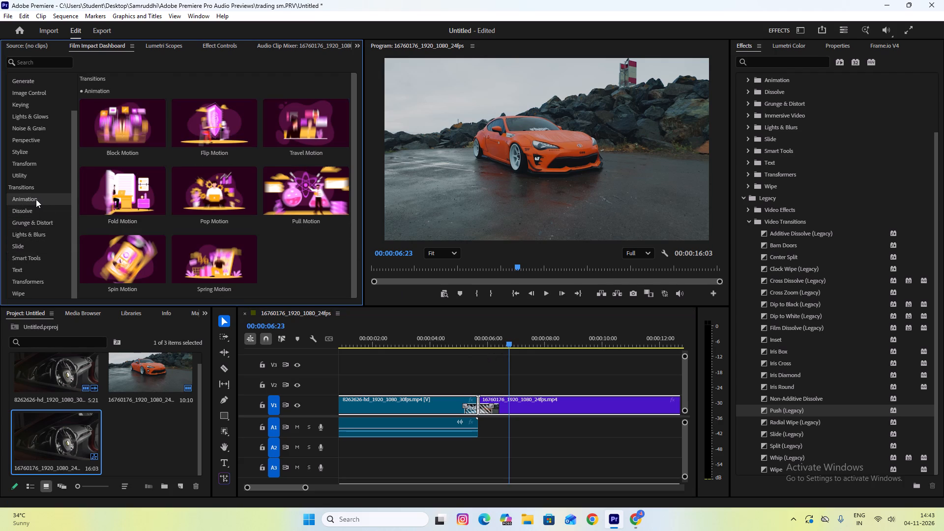
pyautogui.click(130, 153)
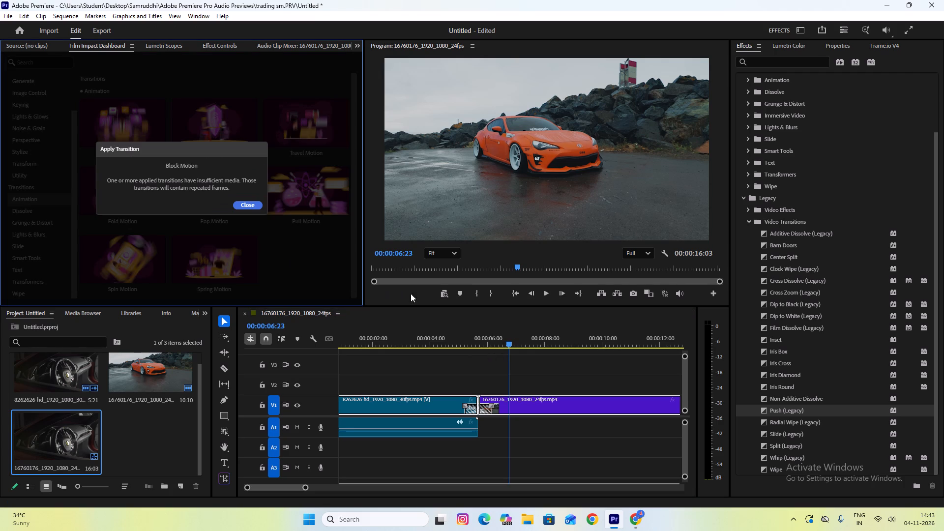
pyautogui.click(251, 206)
# Scrub across the cut to examine the Block Motion transition.
pyautogui.moveTo(487, 336); pyautogui.dragTo(466, 336)
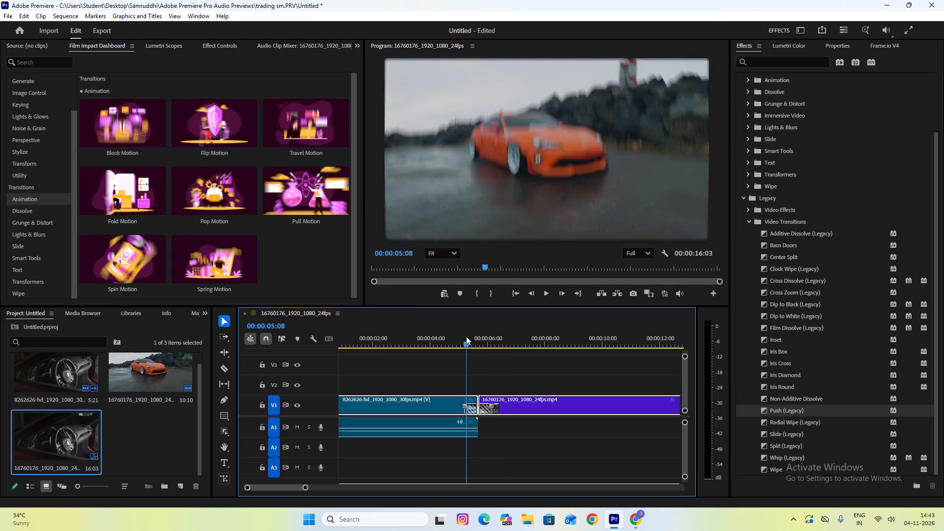
pyautogui.moveTo(466, 336); pyautogui.dragTo(469, 335)
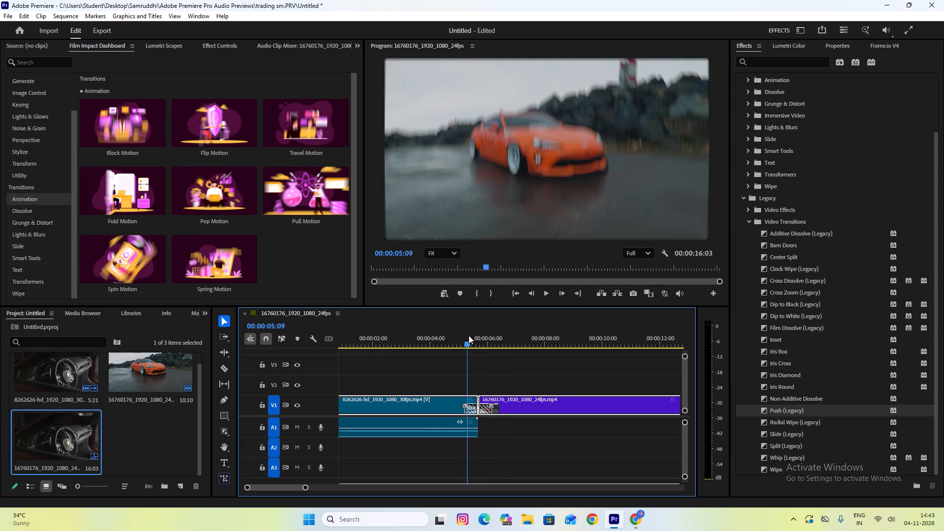
pyautogui.moveTo(469, 335); pyautogui.dragTo(469, 334)
pyautogui.moveTo(469, 334); pyautogui.dragTo(469, 333)
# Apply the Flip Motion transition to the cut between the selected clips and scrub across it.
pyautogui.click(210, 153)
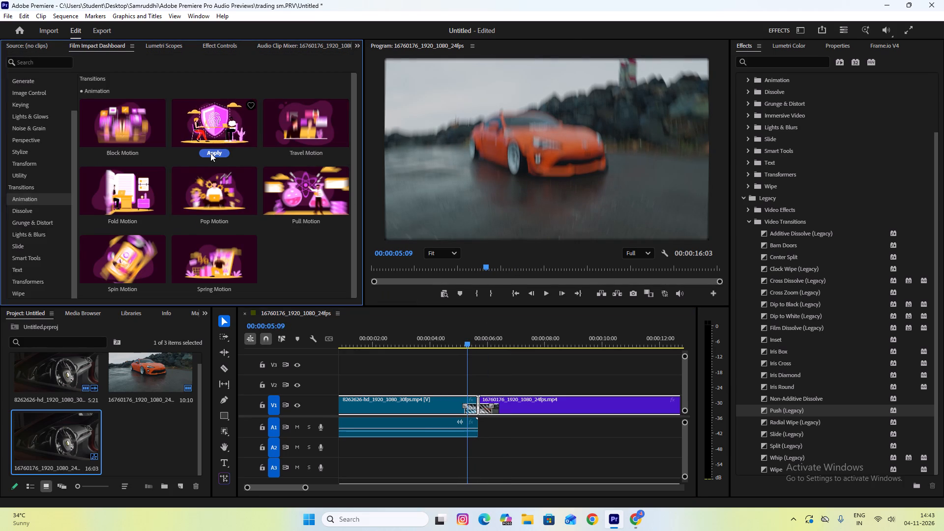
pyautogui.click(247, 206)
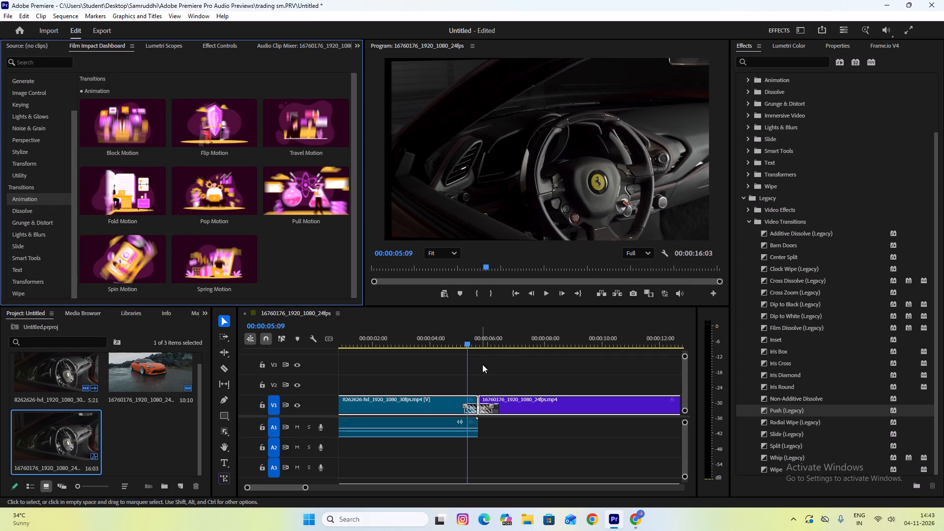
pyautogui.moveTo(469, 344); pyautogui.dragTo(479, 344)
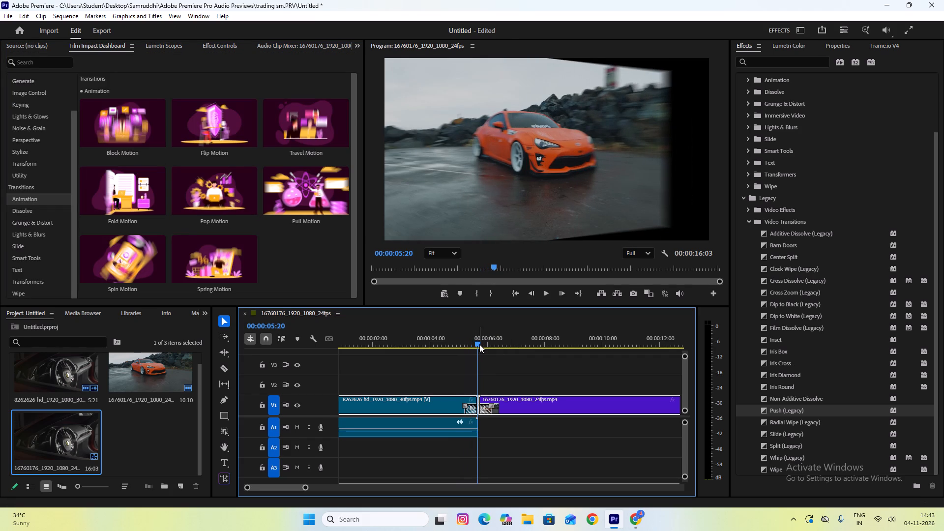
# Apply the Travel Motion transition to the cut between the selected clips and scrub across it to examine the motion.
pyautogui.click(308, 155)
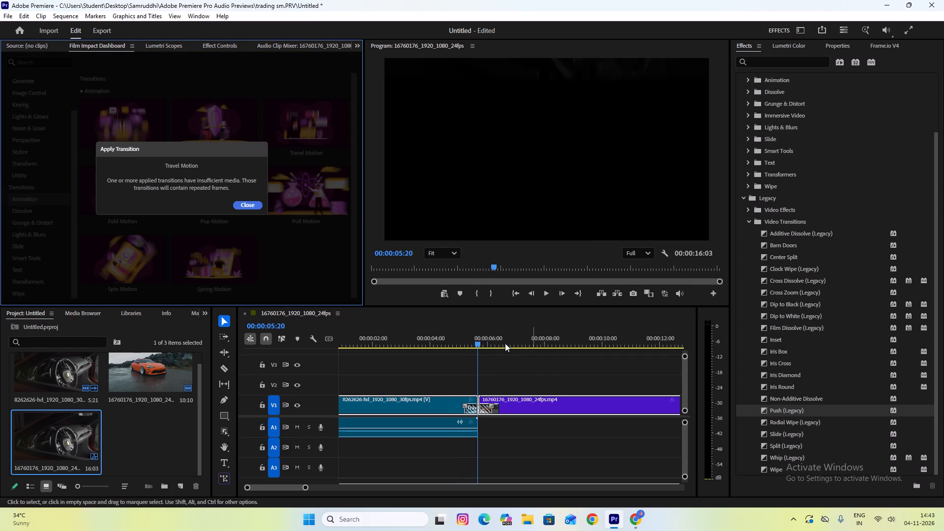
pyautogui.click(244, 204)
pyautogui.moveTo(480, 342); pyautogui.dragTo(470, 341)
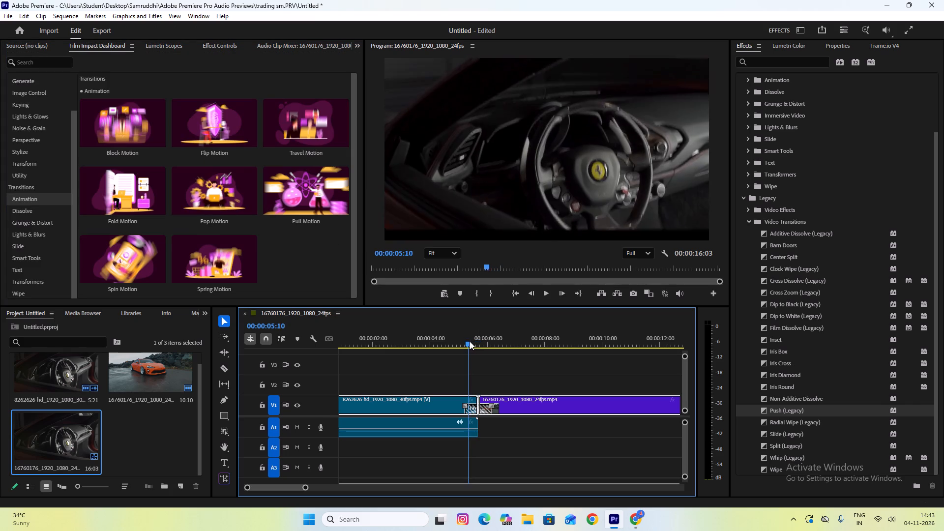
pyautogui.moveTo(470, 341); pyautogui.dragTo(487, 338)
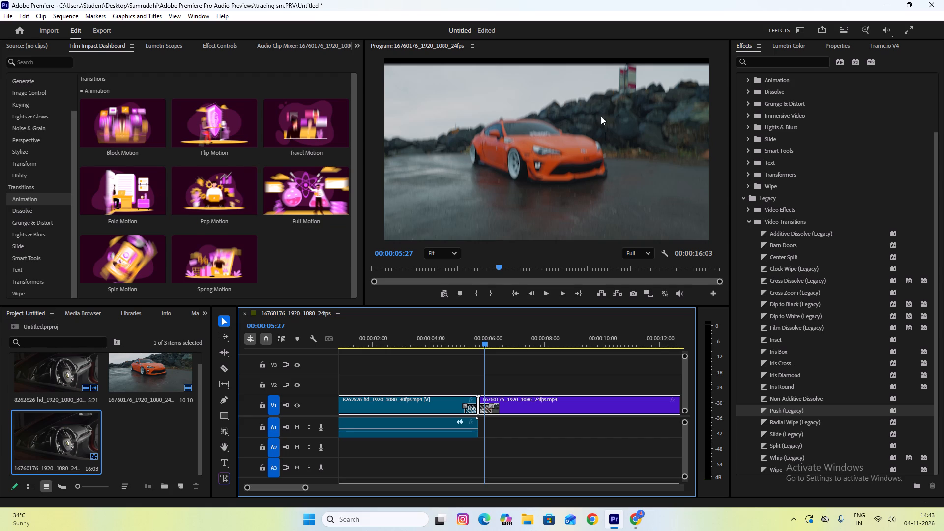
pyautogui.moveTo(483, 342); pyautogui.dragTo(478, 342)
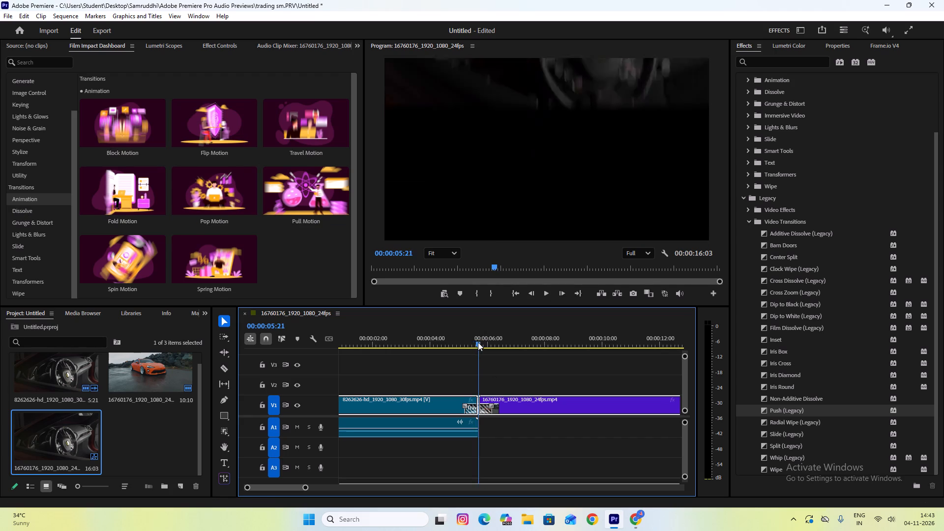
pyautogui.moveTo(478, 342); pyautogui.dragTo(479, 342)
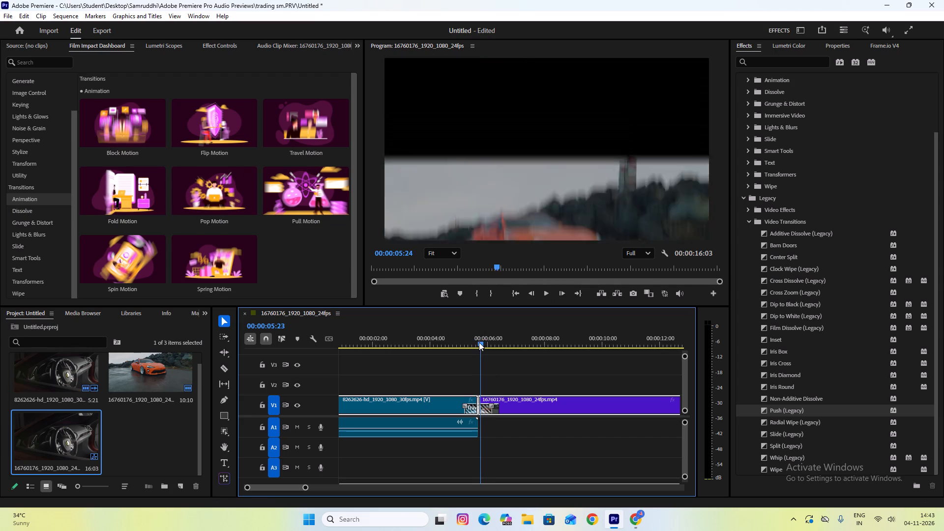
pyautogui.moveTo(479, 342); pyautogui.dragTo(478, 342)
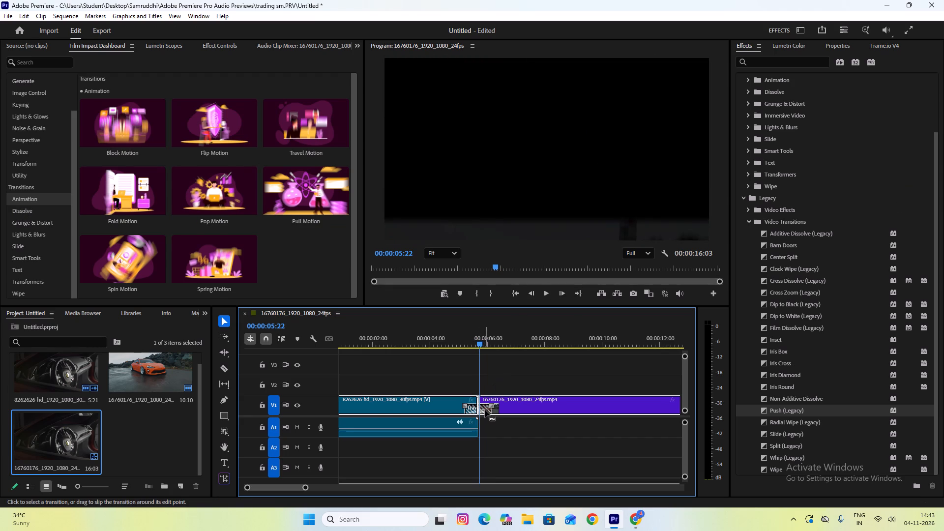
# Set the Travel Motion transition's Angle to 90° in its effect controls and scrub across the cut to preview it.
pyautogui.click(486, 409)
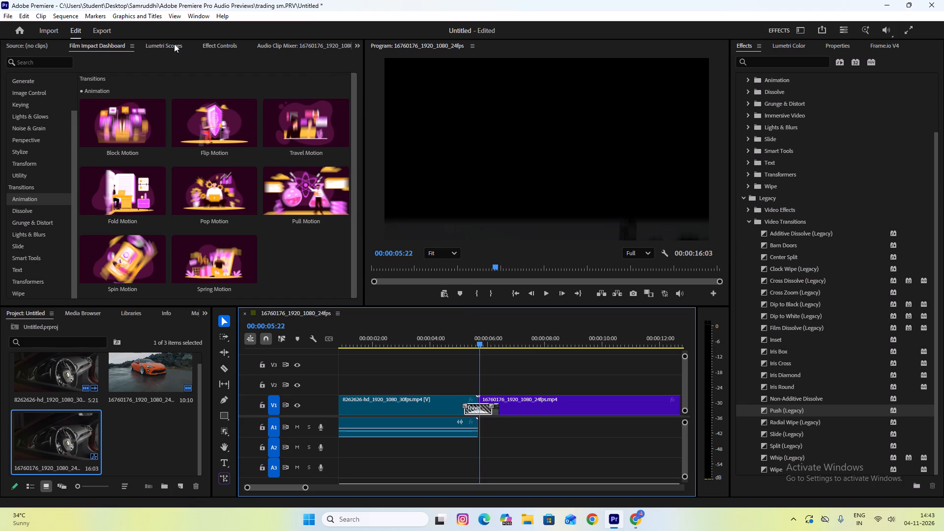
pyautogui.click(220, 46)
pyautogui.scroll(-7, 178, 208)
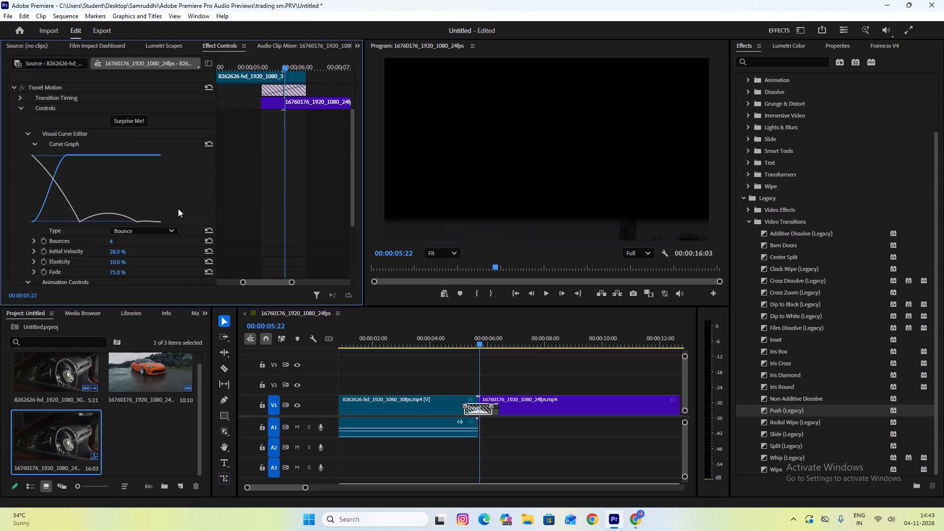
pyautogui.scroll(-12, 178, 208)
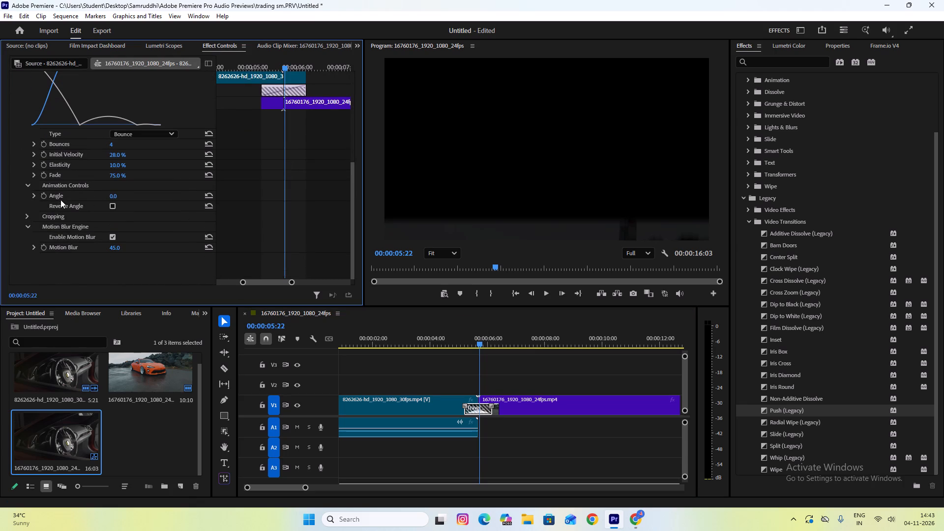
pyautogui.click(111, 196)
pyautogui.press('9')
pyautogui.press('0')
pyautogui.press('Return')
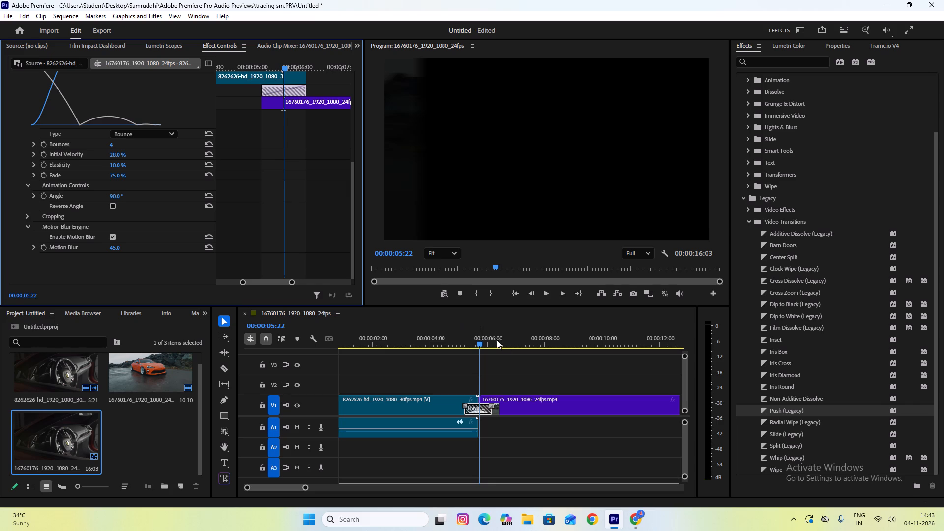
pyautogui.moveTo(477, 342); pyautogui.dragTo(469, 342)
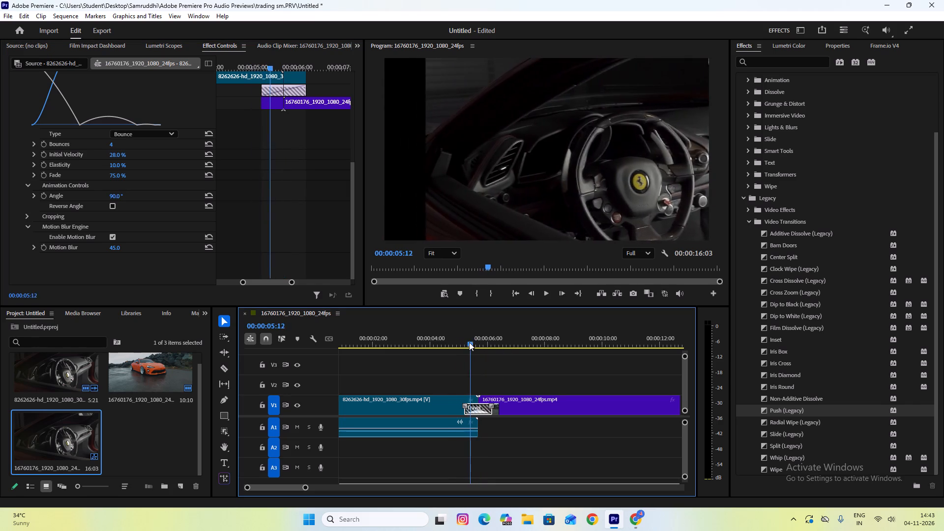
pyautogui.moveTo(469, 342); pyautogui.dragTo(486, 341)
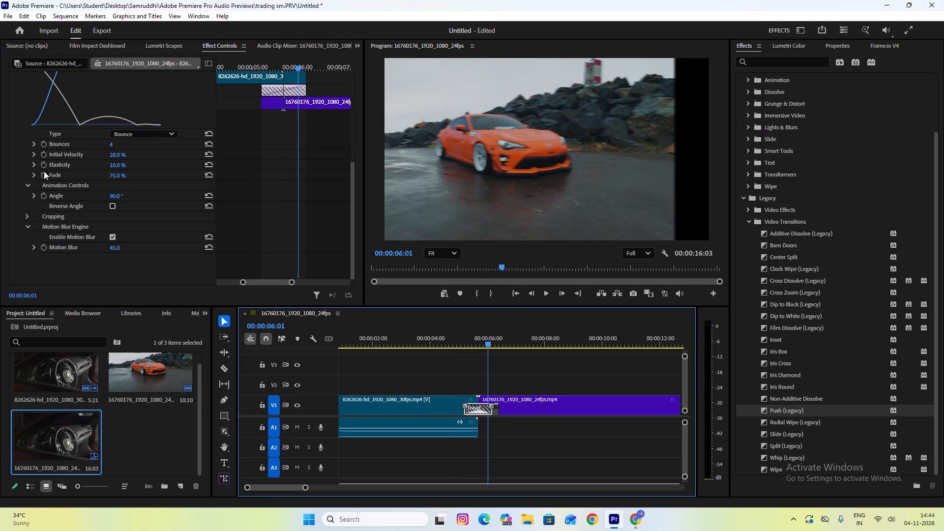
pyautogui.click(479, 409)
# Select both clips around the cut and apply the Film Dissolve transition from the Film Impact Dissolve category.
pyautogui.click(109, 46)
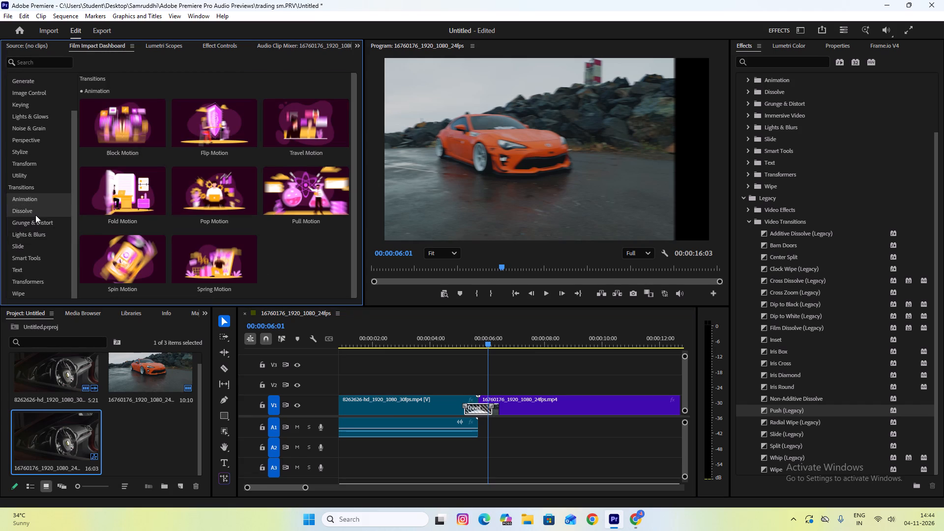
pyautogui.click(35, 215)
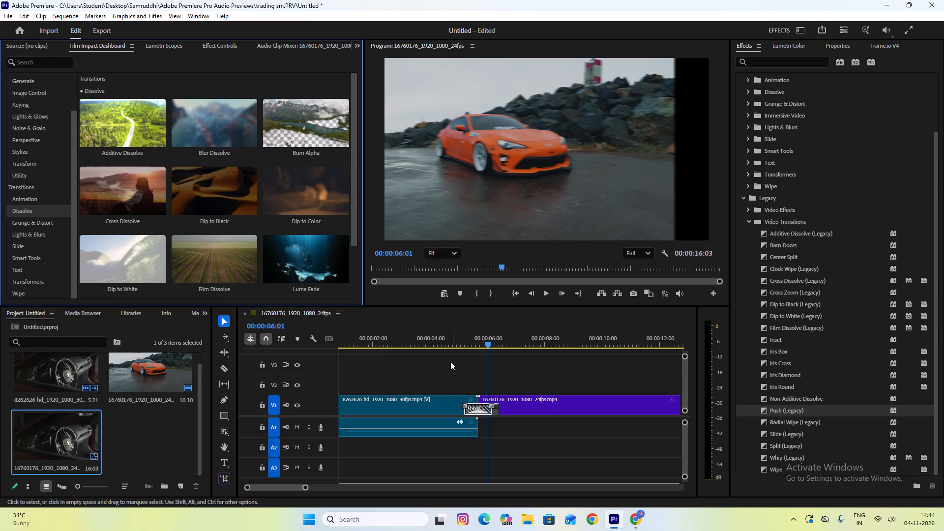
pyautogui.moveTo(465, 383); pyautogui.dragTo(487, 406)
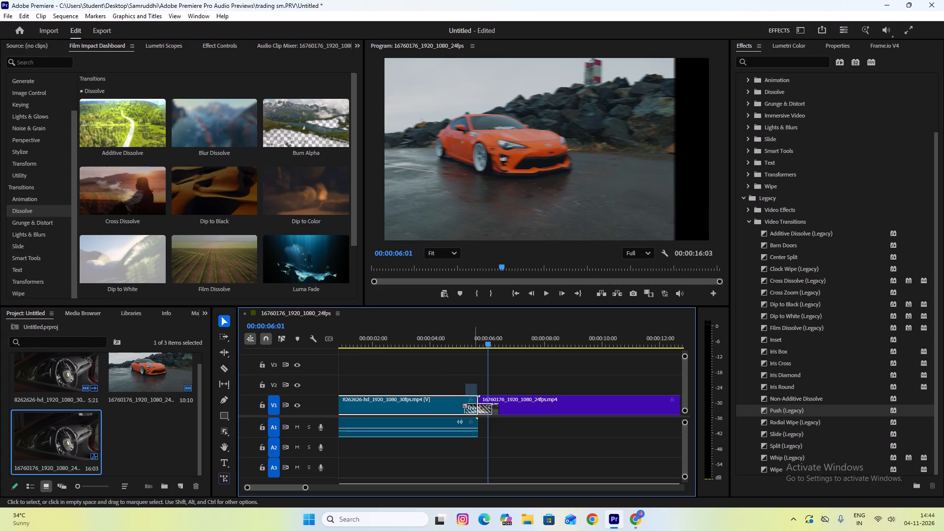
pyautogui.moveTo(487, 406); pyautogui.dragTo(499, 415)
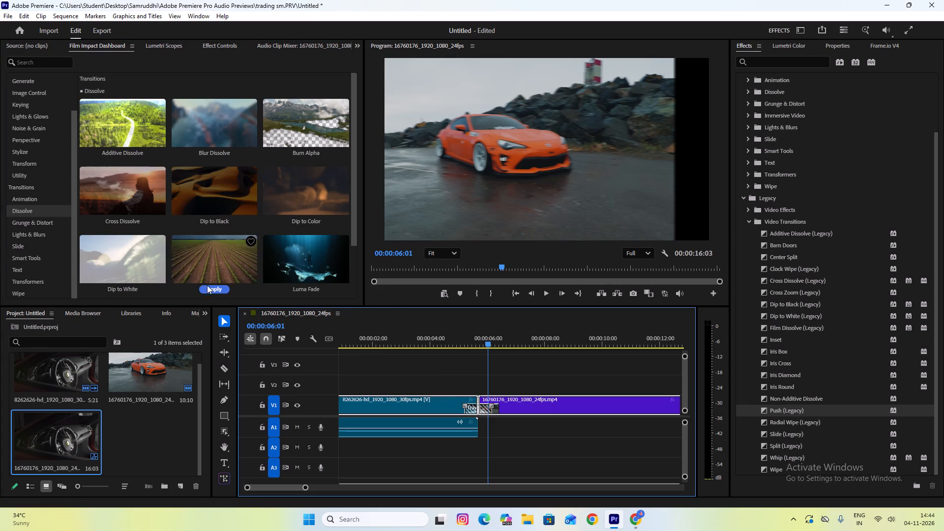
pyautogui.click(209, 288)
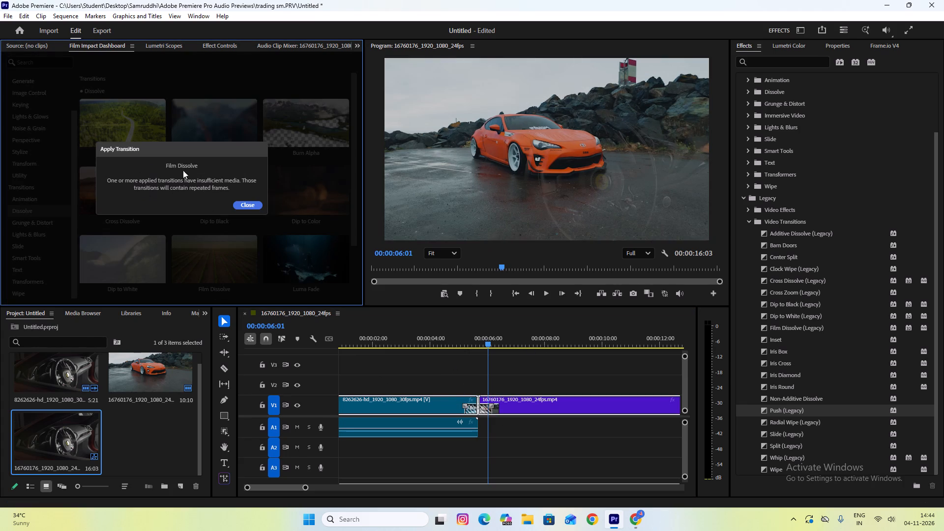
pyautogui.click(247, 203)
# Delete the Film Dissolve transition from the cut on V1.
pyautogui.click(460, 371)
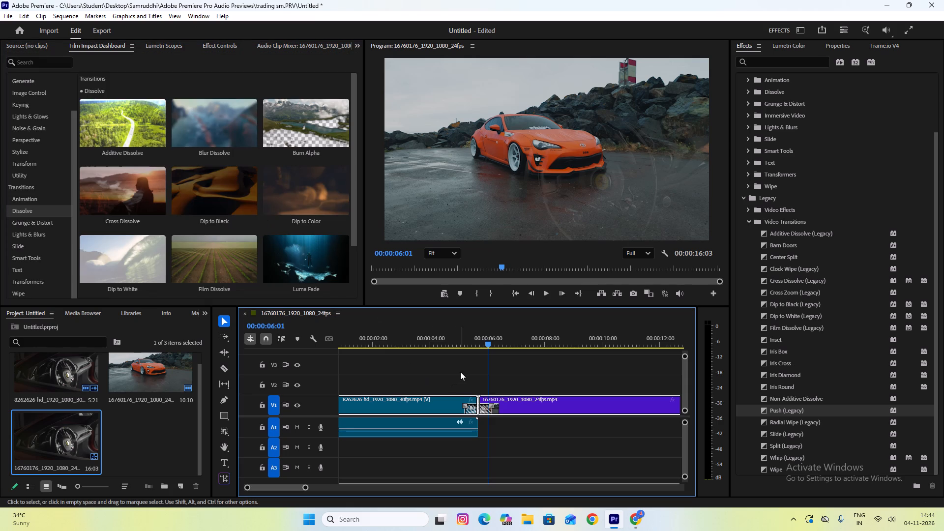
pyautogui.click(471, 408)
pyautogui.press('Delete')
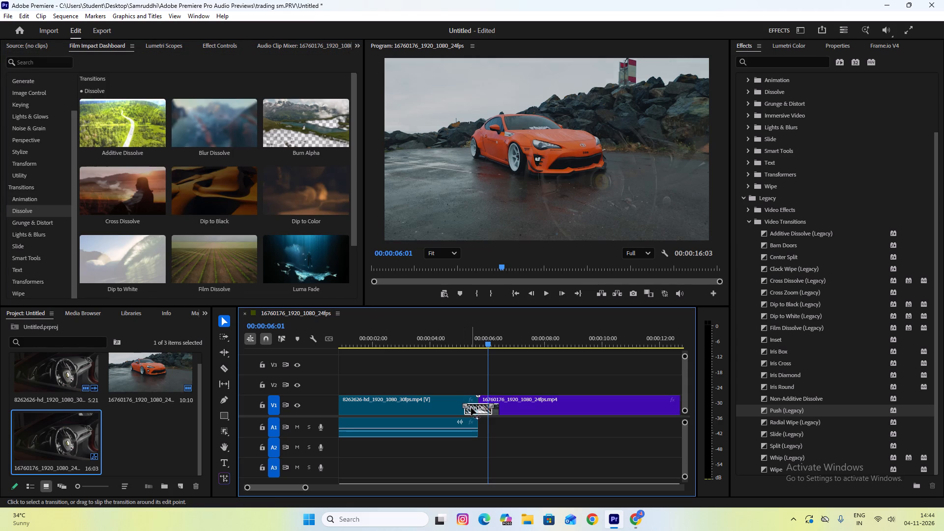
# Trim about 1 second off the first video clip's end and about 1.5 seconds off the second clip's start.
pyautogui.moveTo(477, 398); pyautogui.dragTo(447, 398)
pyautogui.moveTo(479, 399); pyautogui.dragTo(521, 399)
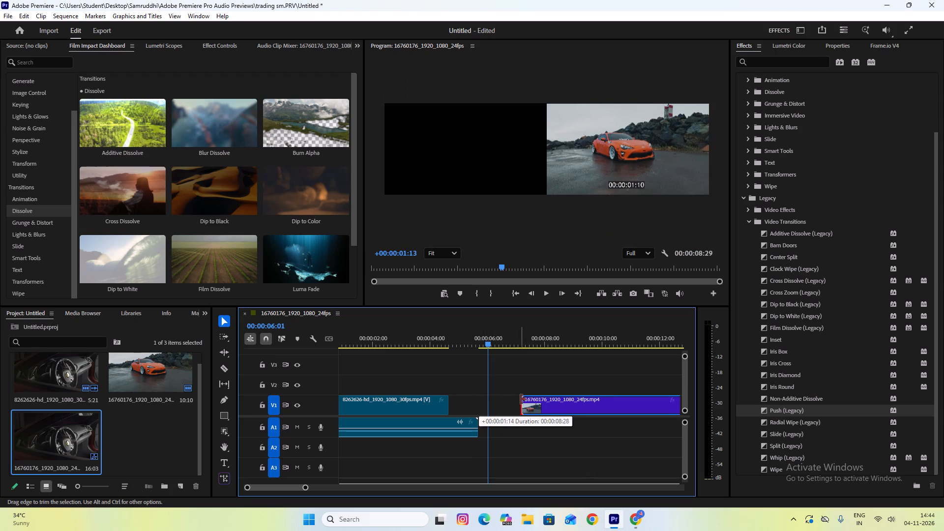
pyautogui.moveTo(521, 399); pyautogui.dragTo(523, 399)
# Move the trimmed orange car clip on V1 back against the end of the first clip, closing the gap.
pyautogui.moveTo(551, 405); pyautogui.dragTo(485, 415)
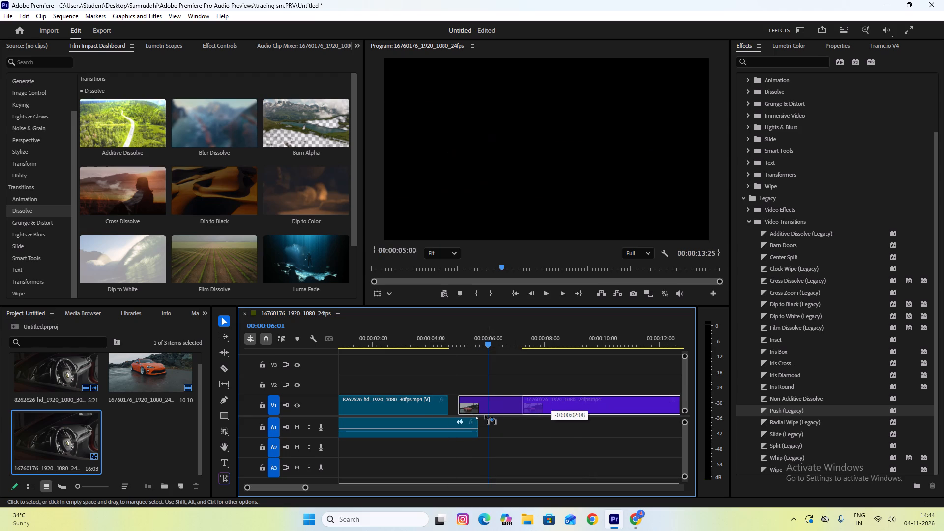
pyautogui.moveTo(485, 415); pyautogui.dragTo(483, 415)
# Delete the first clip's audio from track A1.
pyautogui.click(462, 428)
pyautogui.press('Delete')
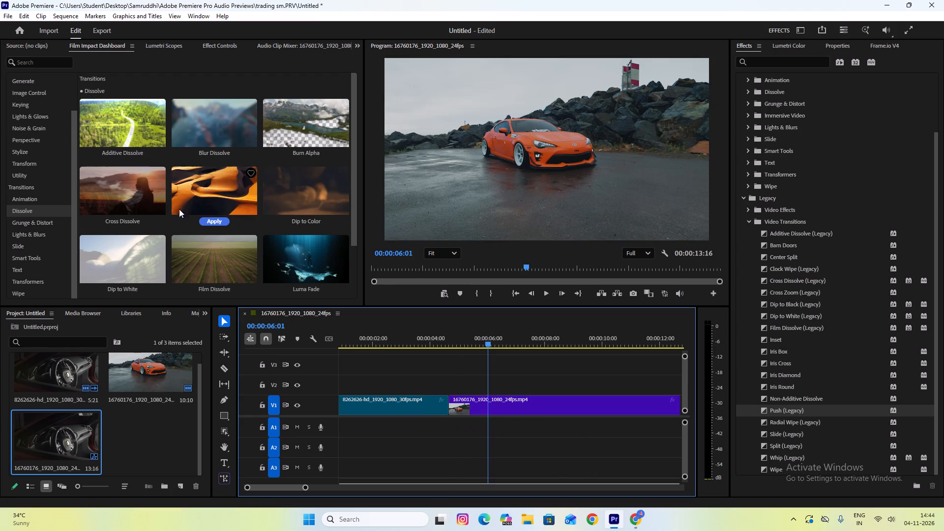
# Select both trimmed clips on V1 and apply the Film Dissolve transition to the cut between them.
pyautogui.moveTo(439, 375); pyautogui.dragTo(461, 401)
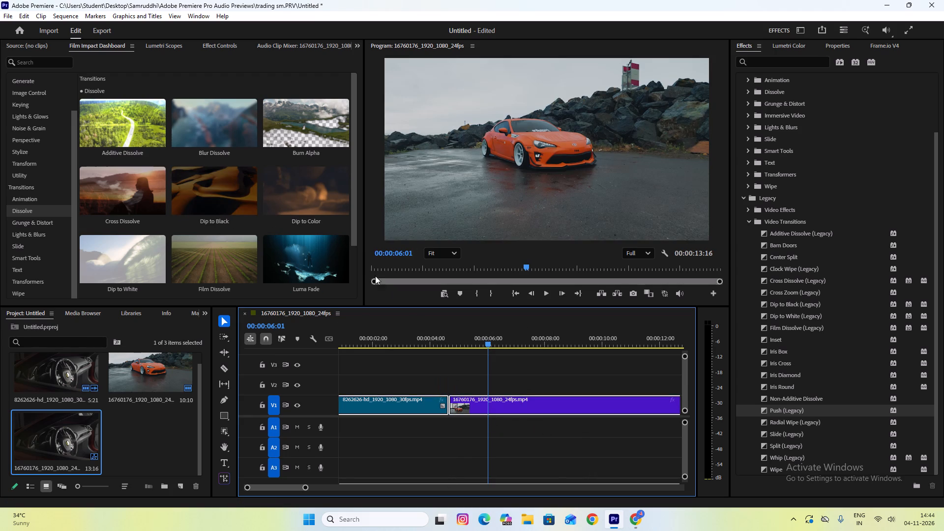
pyautogui.scroll(-2, 297, 194)
pyautogui.scroll(1, 238, 220)
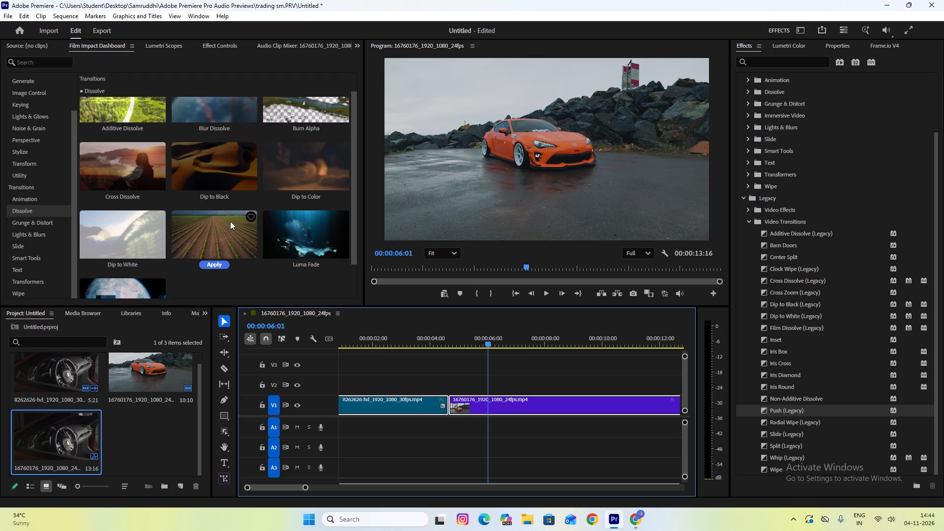
pyautogui.click(213, 267)
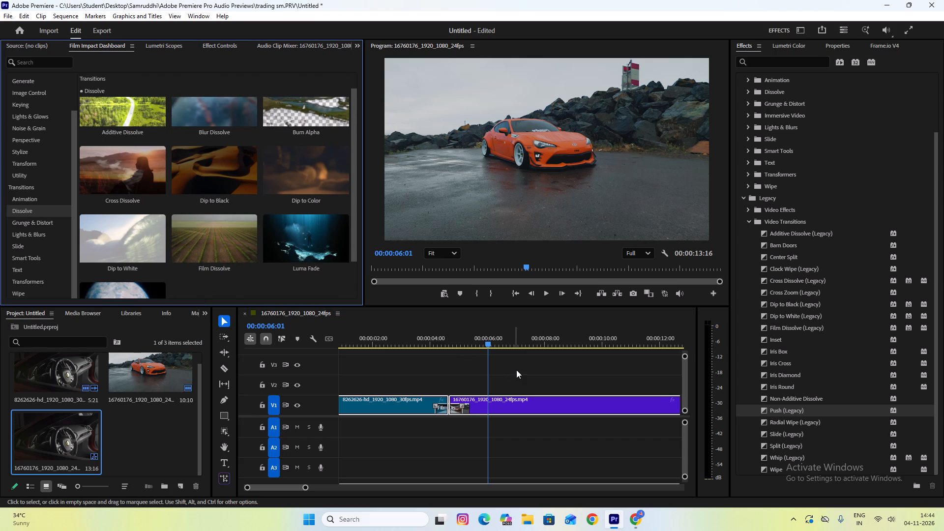
# Scrub back and forth across the cut to preview the Film Dissolve transition between the two car clips.
pyautogui.moveTo(476, 334); pyautogui.dragTo(449, 339)
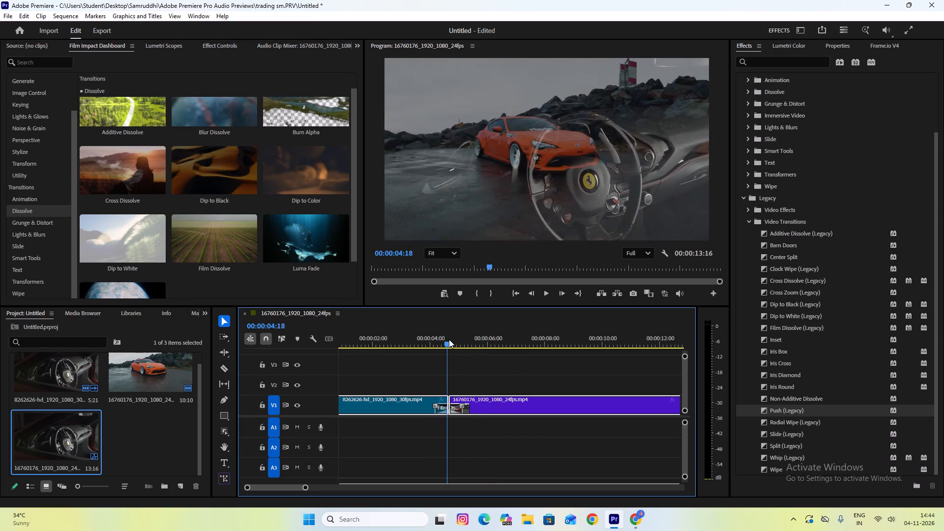
pyautogui.moveTo(449, 339); pyautogui.dragTo(445, 341)
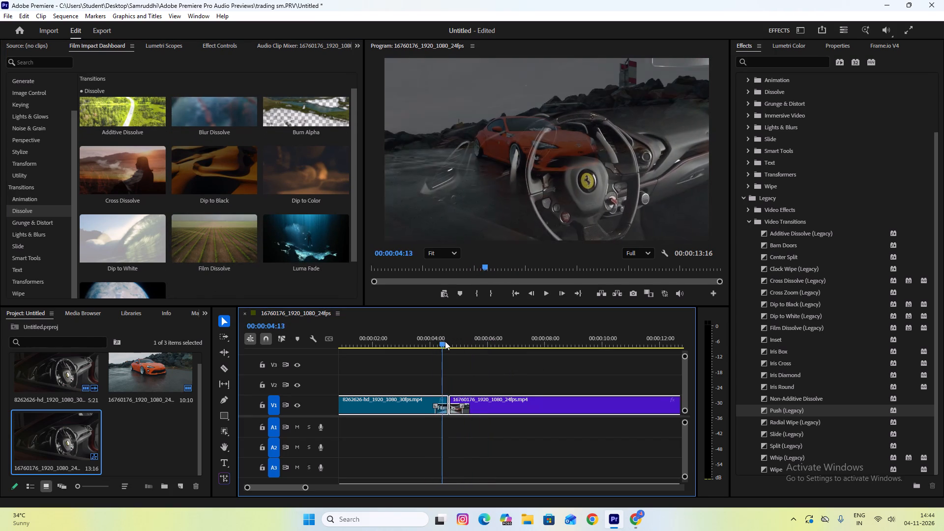
pyautogui.moveTo(445, 341); pyautogui.dragTo(464, 341)
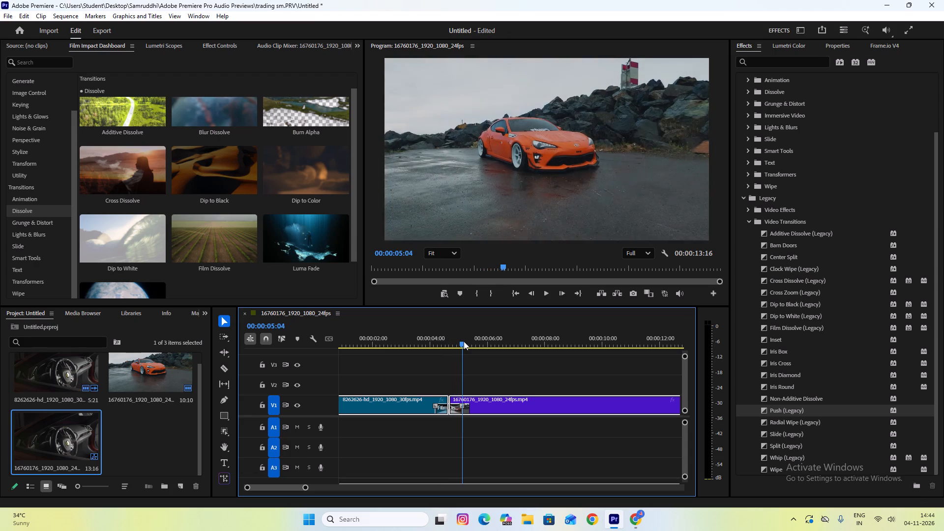
pyautogui.moveTo(464, 341); pyautogui.dragTo(450, 341)
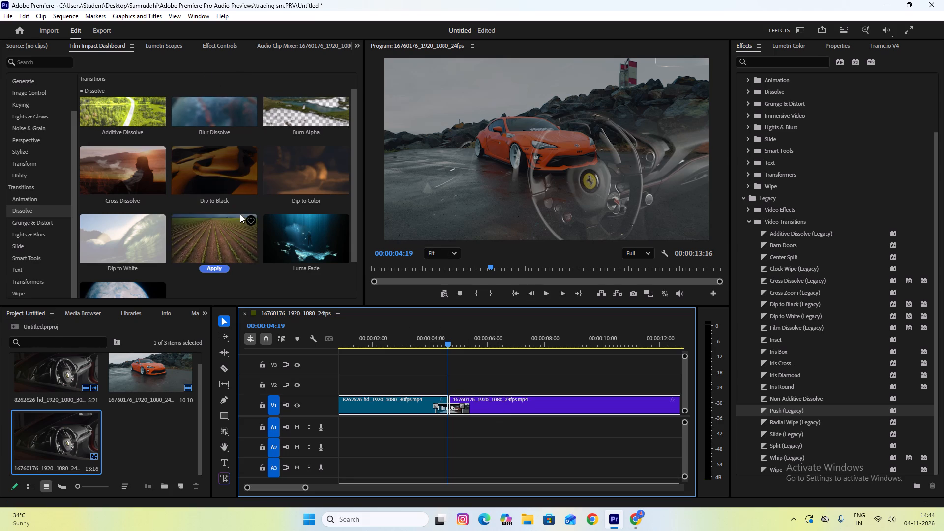
pyautogui.moveTo(449, 341); pyautogui.dragTo(439, 342)
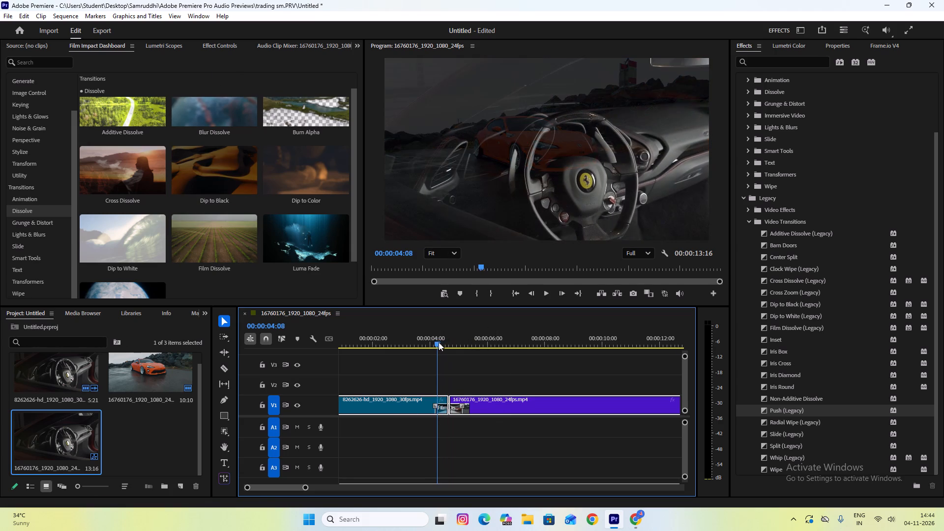
pyautogui.moveTo(439, 342); pyautogui.dragTo(454, 342)
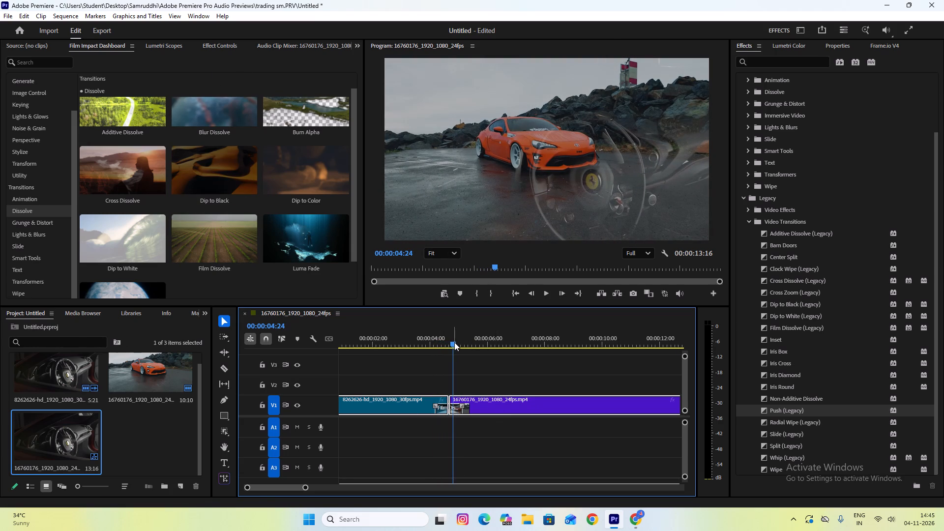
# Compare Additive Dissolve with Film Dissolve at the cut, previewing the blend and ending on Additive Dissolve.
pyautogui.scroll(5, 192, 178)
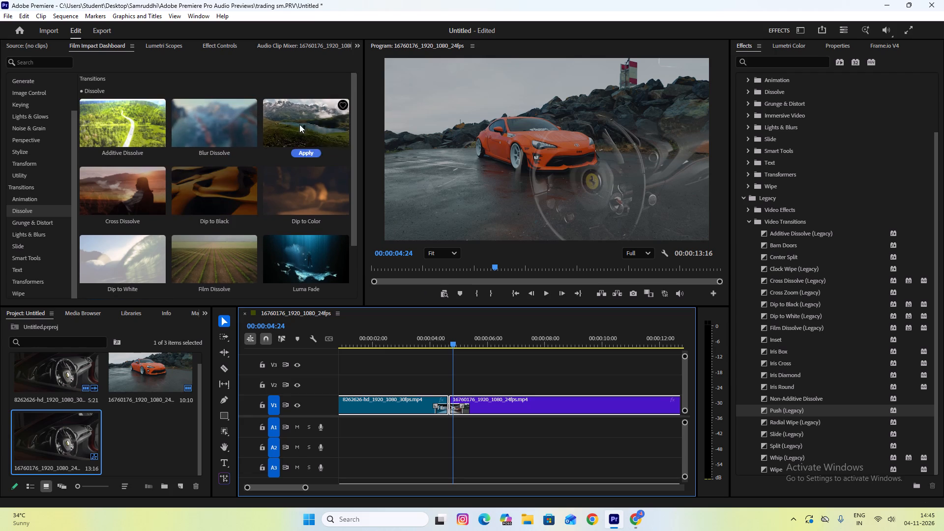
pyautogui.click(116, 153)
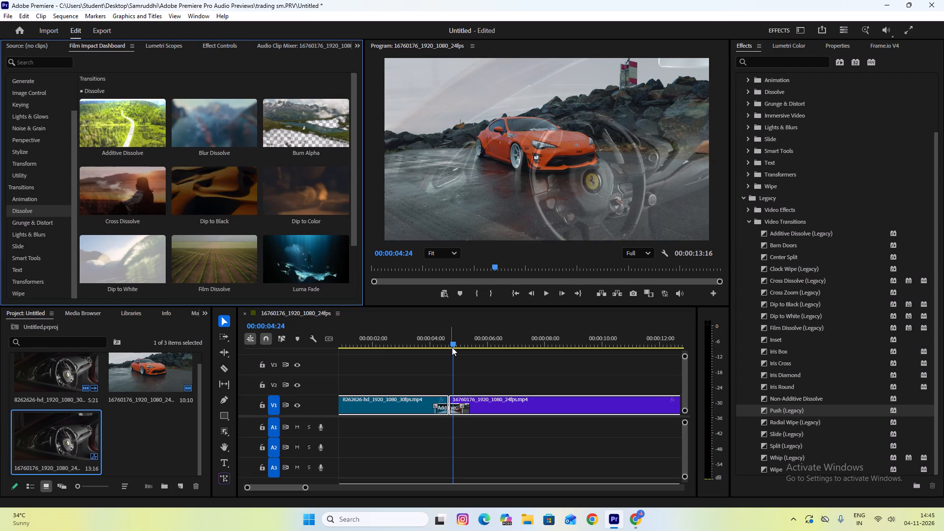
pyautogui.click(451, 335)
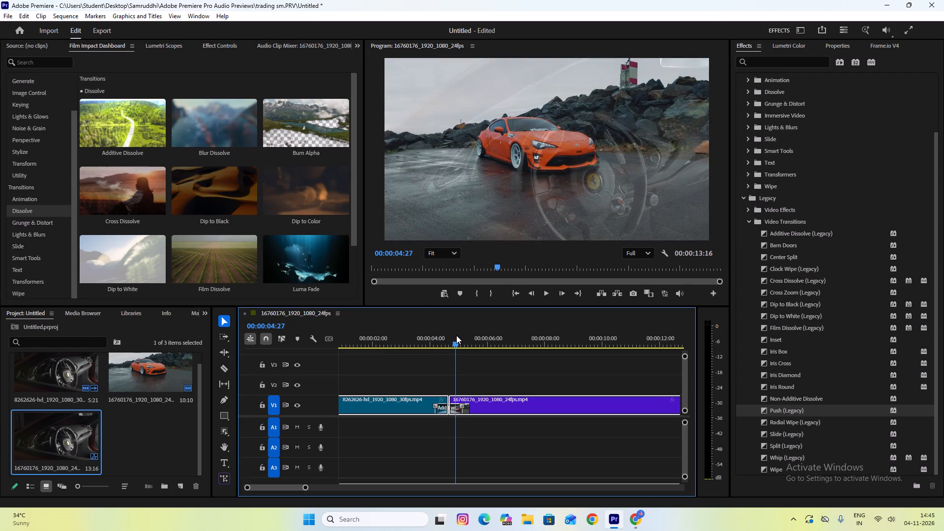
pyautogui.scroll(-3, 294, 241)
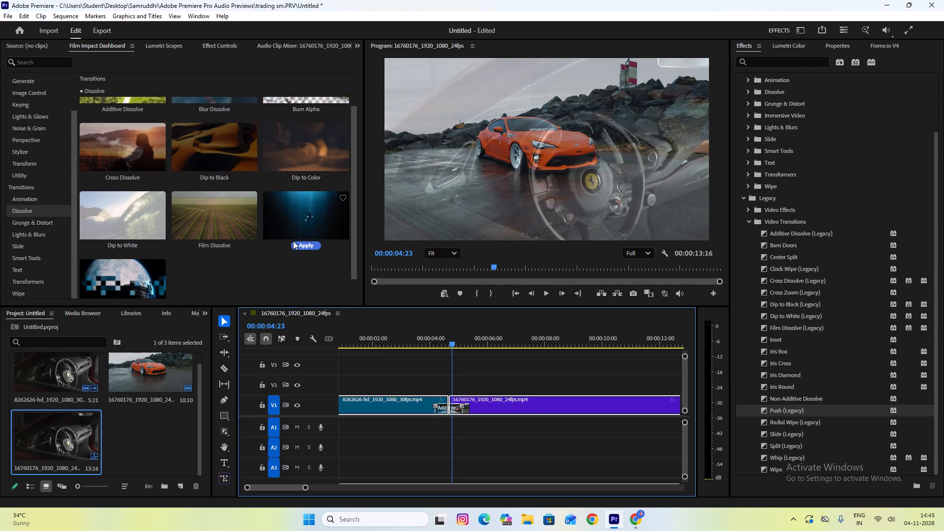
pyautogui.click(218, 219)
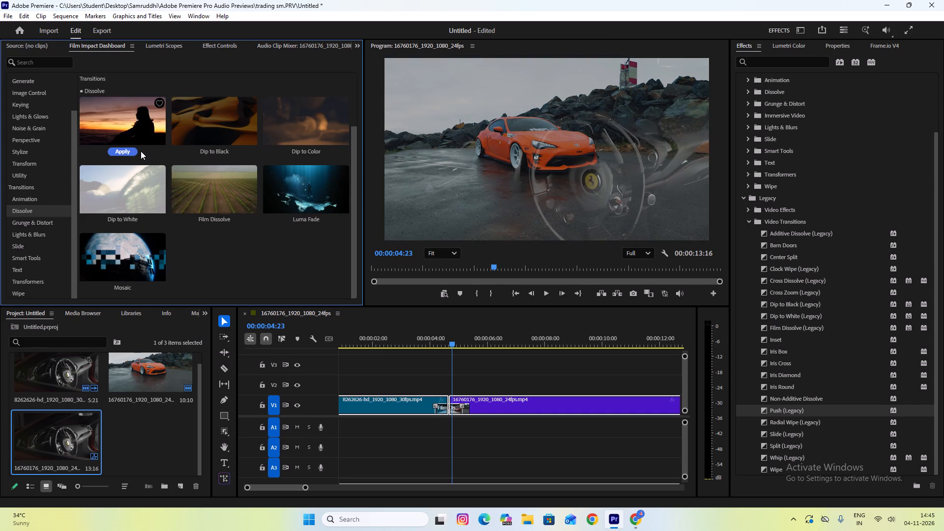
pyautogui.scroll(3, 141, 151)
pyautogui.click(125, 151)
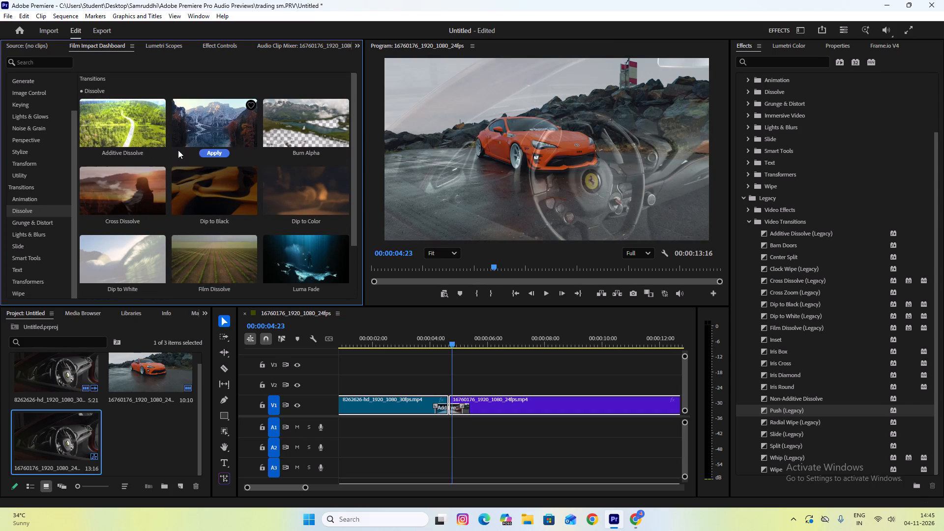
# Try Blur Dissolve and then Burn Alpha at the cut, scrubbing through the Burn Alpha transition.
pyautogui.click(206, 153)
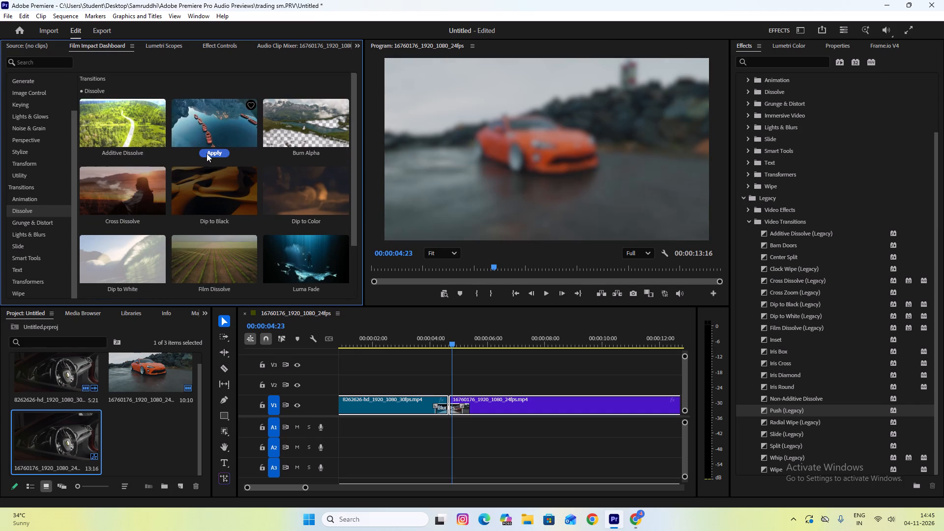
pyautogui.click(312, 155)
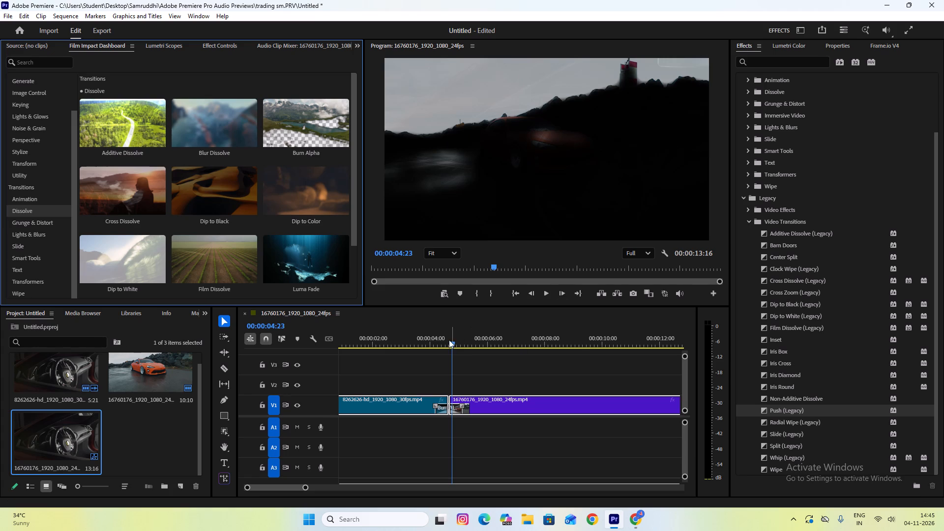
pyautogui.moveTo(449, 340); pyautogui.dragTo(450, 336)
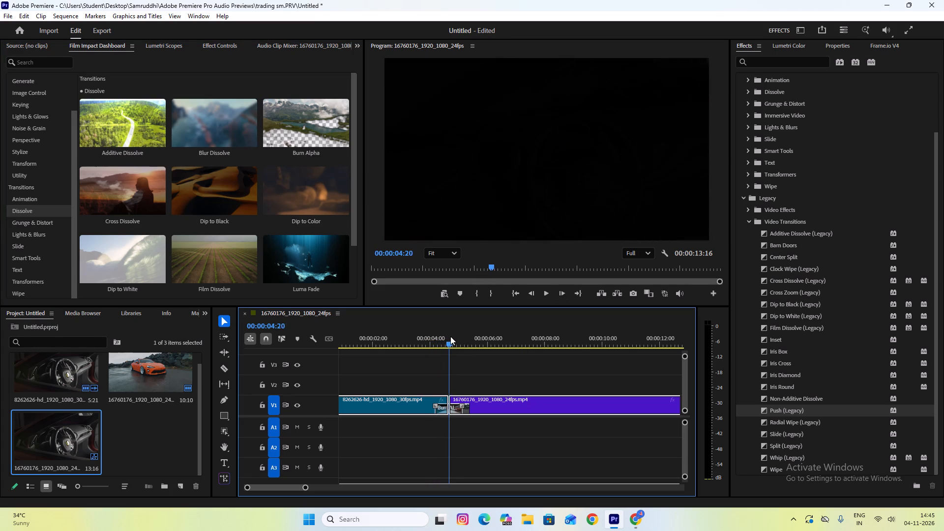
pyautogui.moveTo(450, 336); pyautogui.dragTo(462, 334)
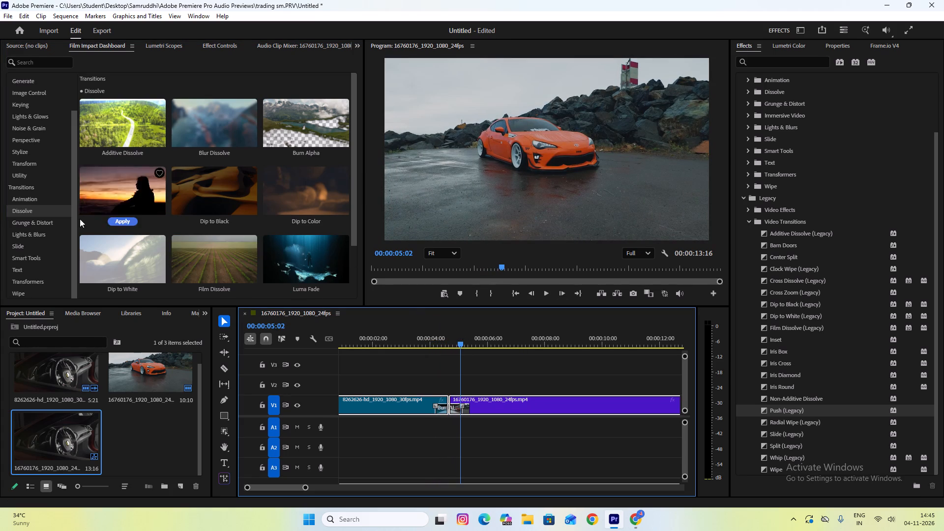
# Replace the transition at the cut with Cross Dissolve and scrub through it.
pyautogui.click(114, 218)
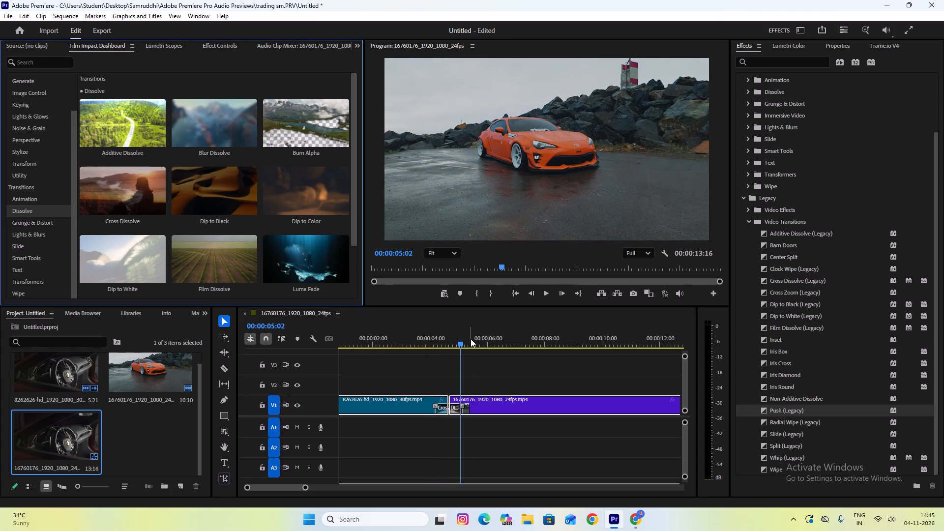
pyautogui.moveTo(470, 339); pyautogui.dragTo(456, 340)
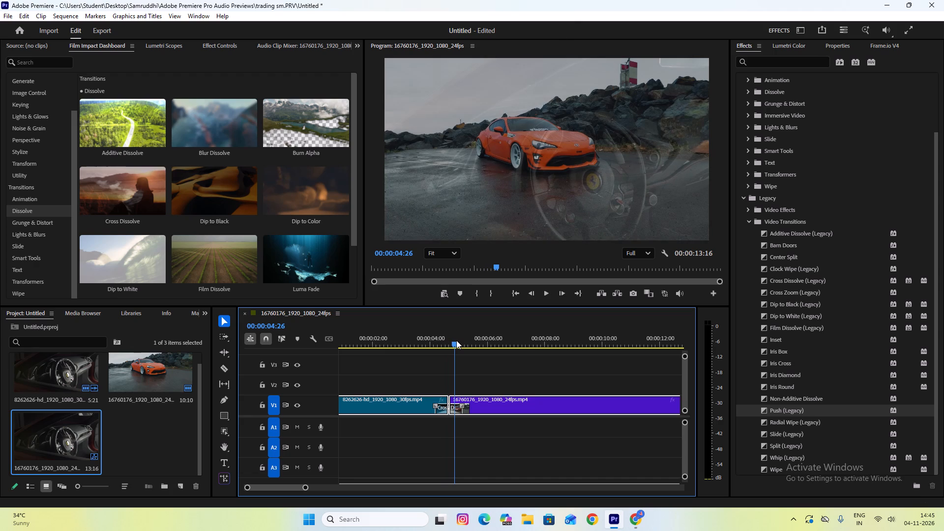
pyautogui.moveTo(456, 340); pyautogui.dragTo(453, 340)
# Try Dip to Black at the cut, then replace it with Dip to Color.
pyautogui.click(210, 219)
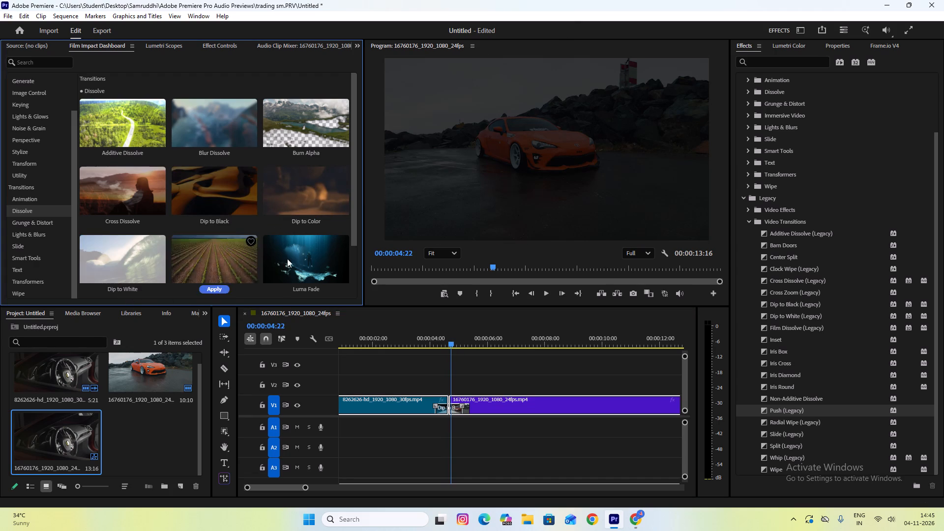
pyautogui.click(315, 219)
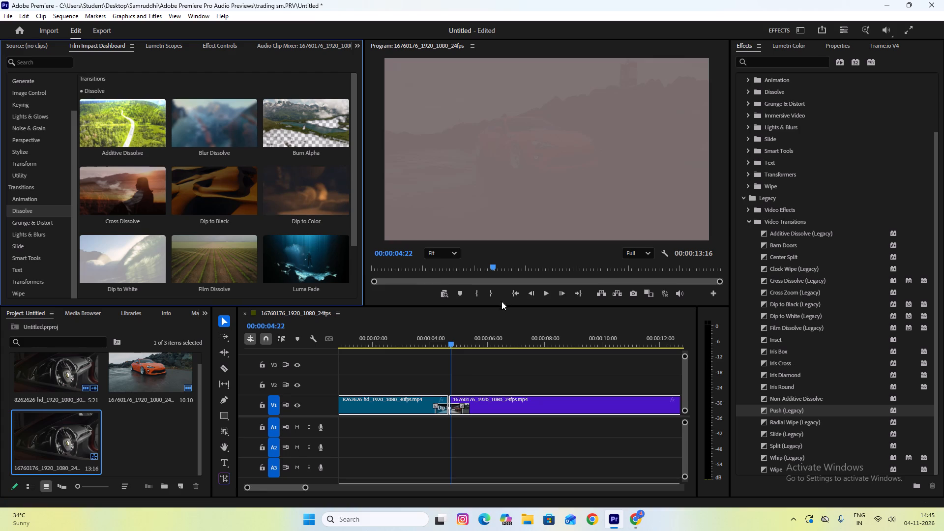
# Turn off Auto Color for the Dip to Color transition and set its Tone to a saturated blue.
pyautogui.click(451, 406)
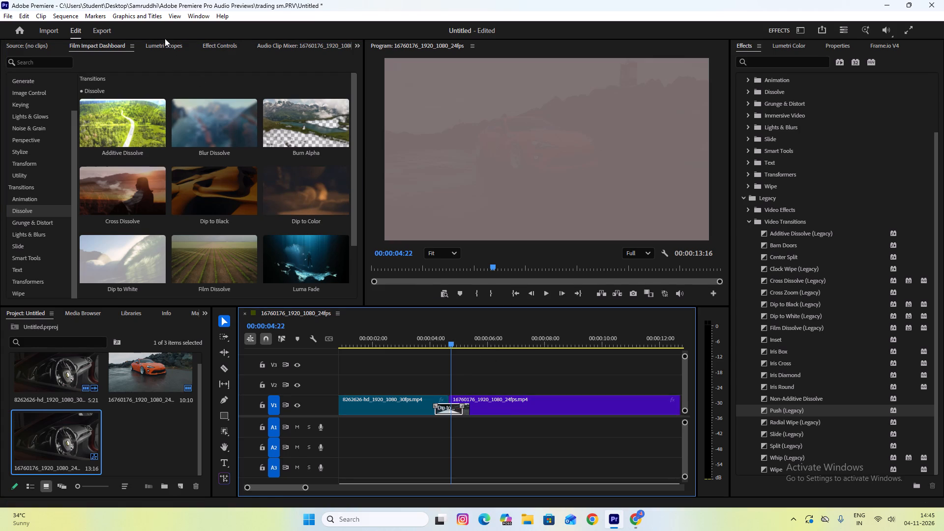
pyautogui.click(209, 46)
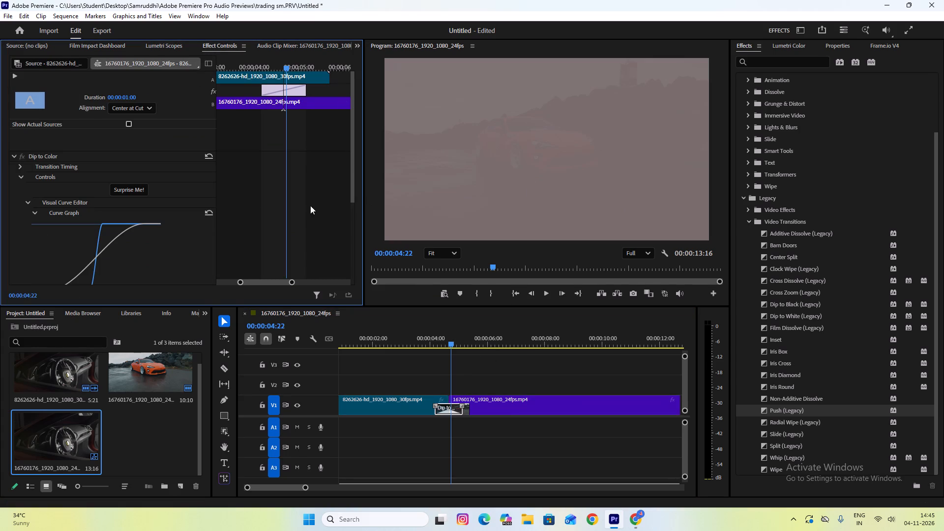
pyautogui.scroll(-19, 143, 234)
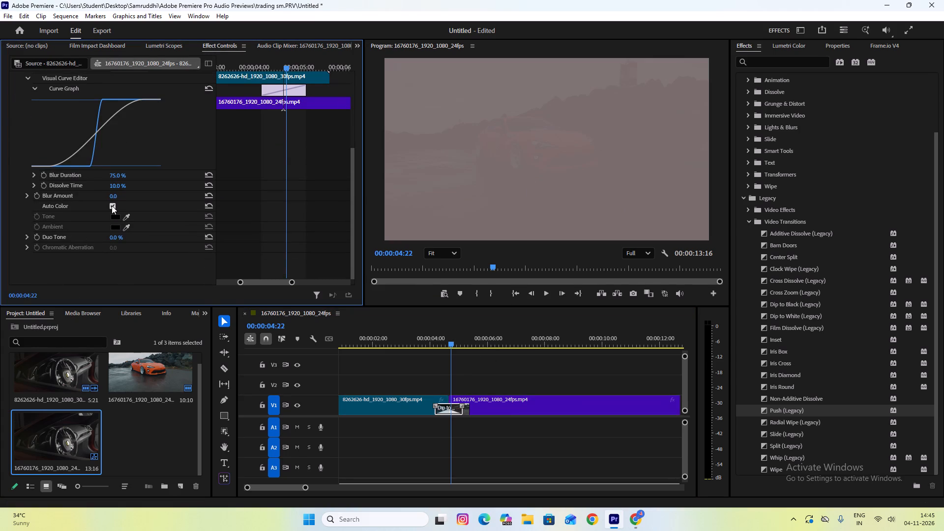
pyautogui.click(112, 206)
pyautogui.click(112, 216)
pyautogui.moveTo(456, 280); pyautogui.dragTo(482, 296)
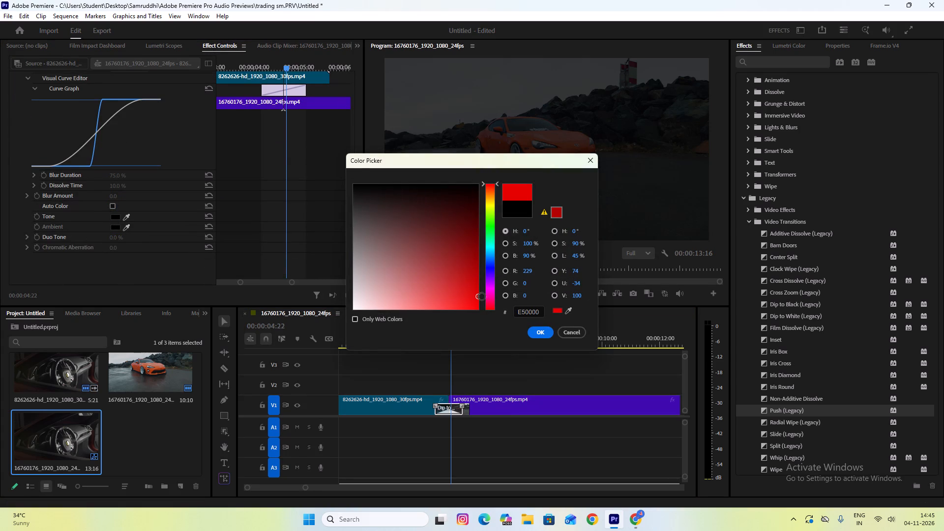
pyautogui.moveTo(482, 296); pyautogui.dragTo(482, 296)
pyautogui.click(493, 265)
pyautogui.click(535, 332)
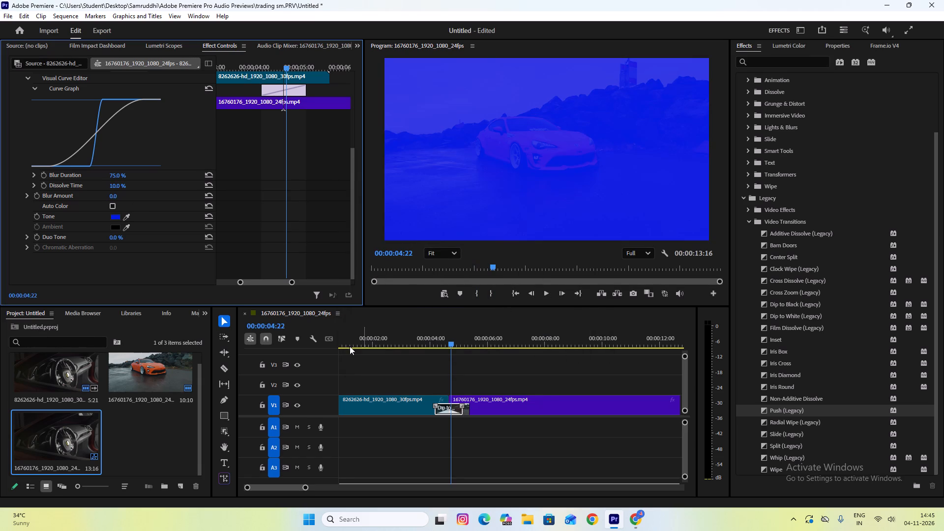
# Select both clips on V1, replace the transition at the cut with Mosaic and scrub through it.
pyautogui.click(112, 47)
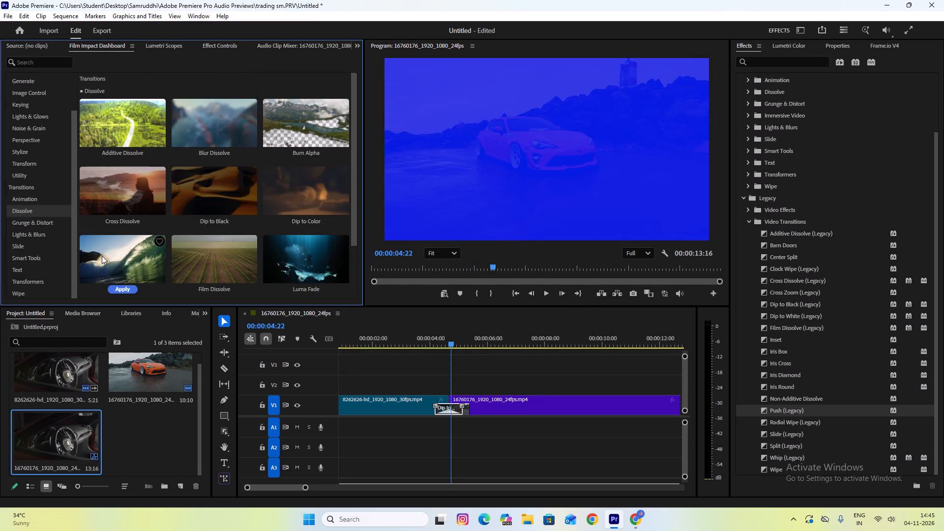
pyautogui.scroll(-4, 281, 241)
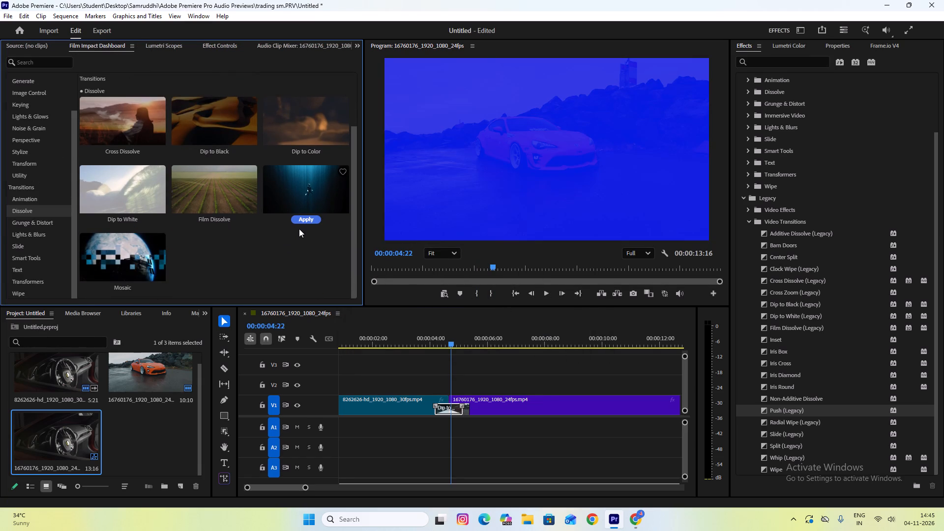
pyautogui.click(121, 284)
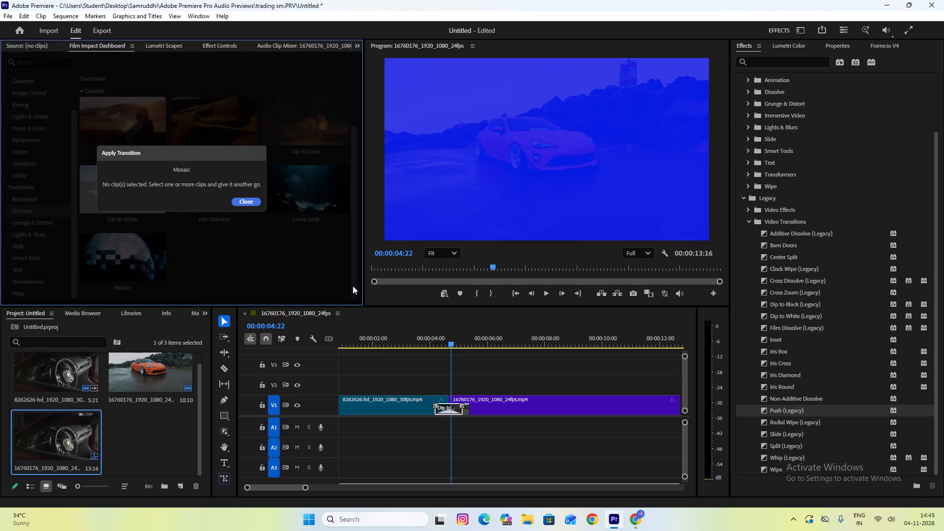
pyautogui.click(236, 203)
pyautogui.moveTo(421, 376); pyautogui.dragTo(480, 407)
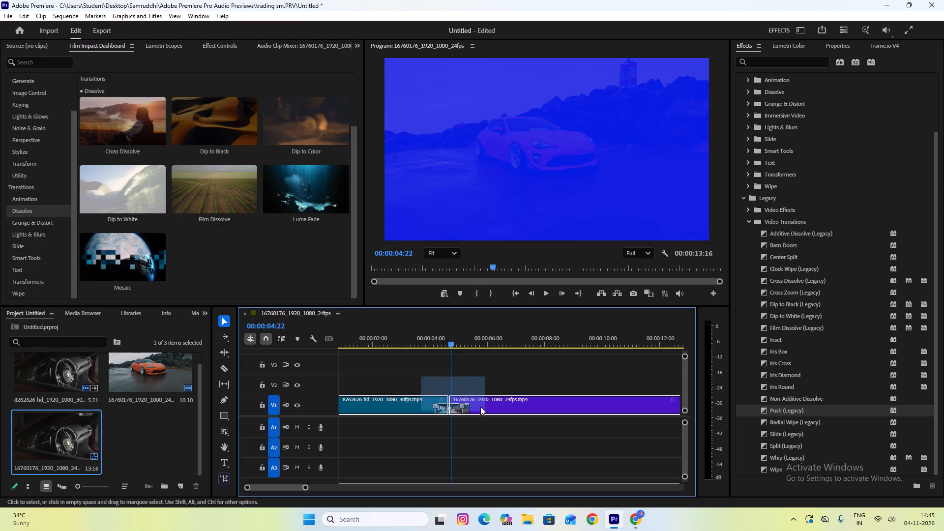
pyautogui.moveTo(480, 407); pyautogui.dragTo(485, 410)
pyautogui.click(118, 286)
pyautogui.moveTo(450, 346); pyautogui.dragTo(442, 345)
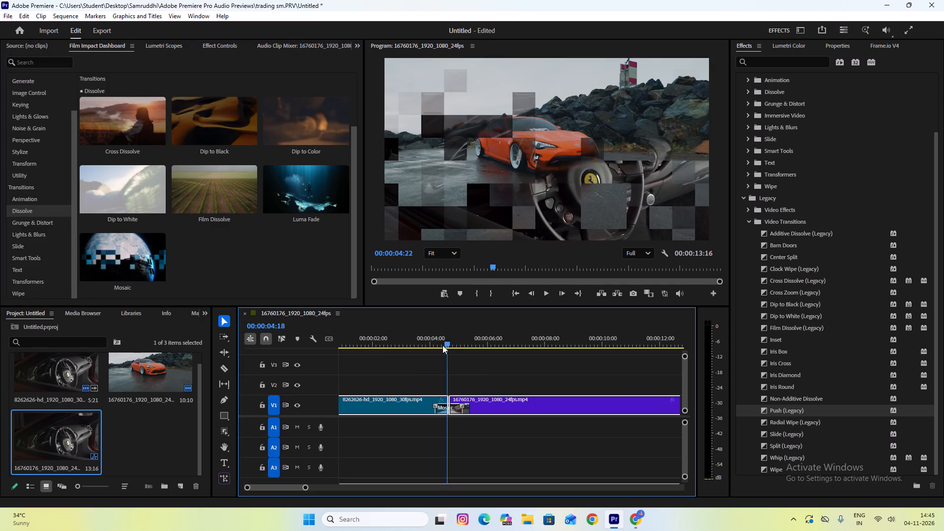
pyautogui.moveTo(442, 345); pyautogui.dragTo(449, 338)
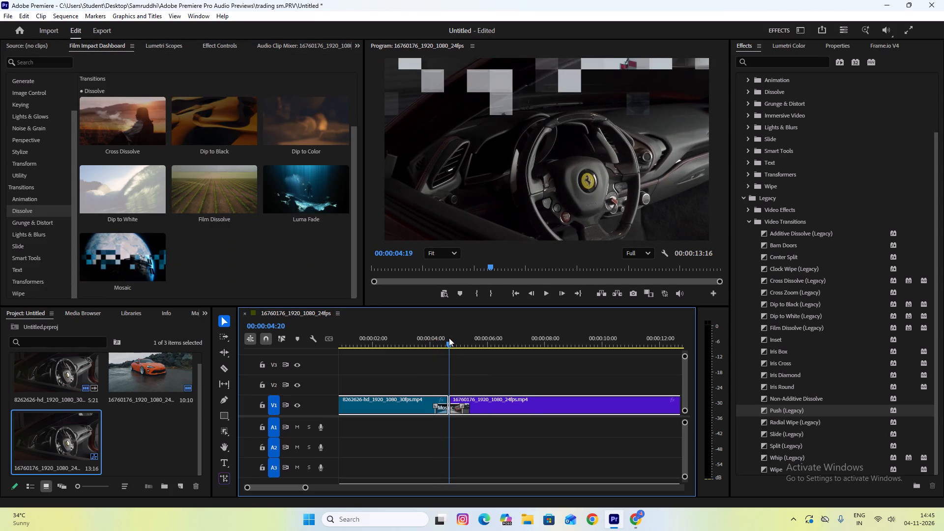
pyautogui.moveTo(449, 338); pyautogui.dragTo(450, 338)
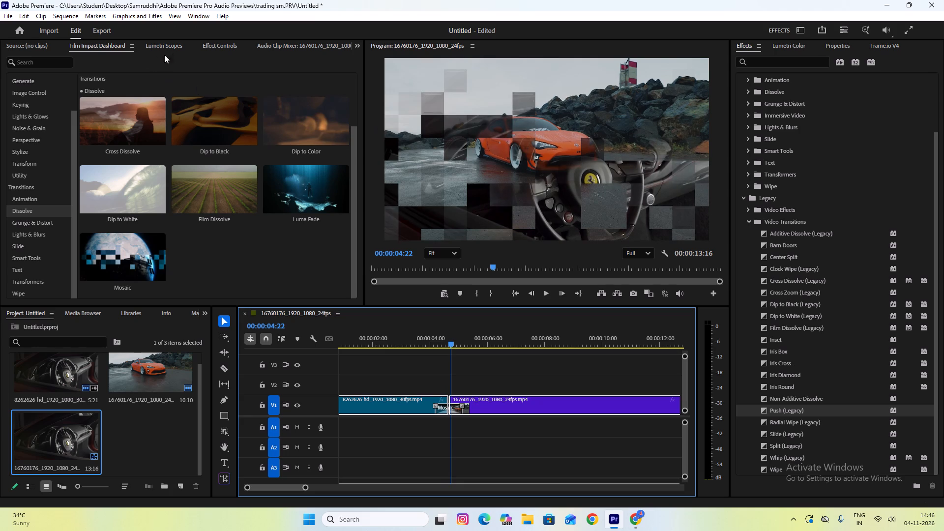
# Replace the transition at the cut with Grunge from the Grunge & Distort category and preview it near the cut.
pyautogui.click(32, 219)
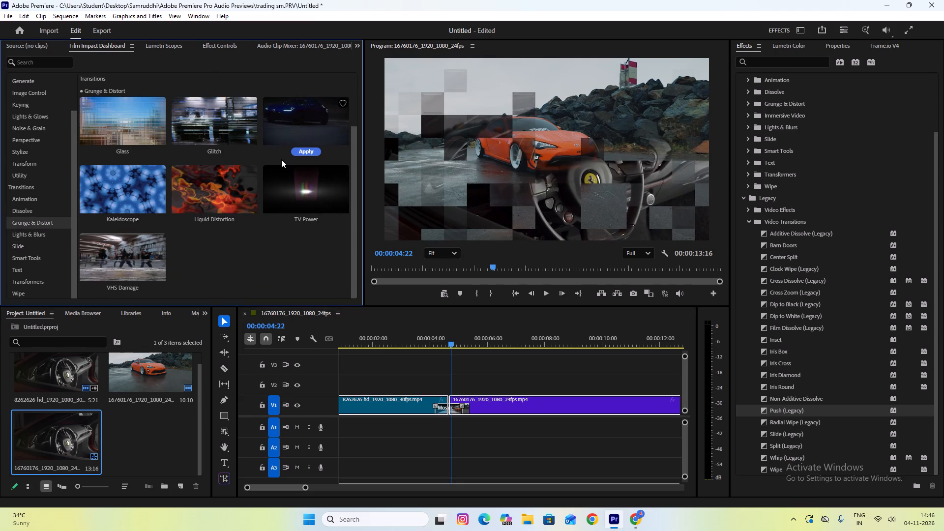
pyautogui.click(295, 150)
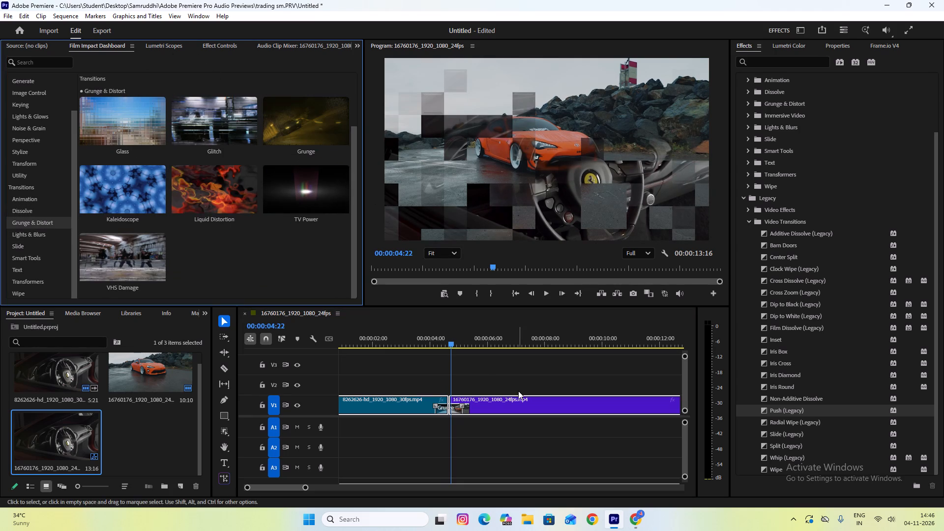
pyautogui.click(449, 344)
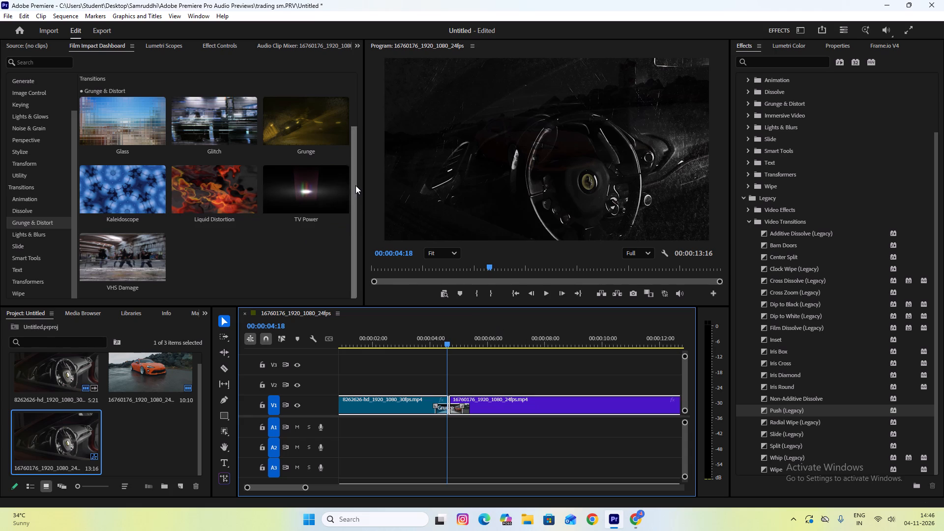
# Apply the TV Power transition to the end of the orange car clip on V1 and play it back.
pyautogui.scroll(-6, 436, 380)
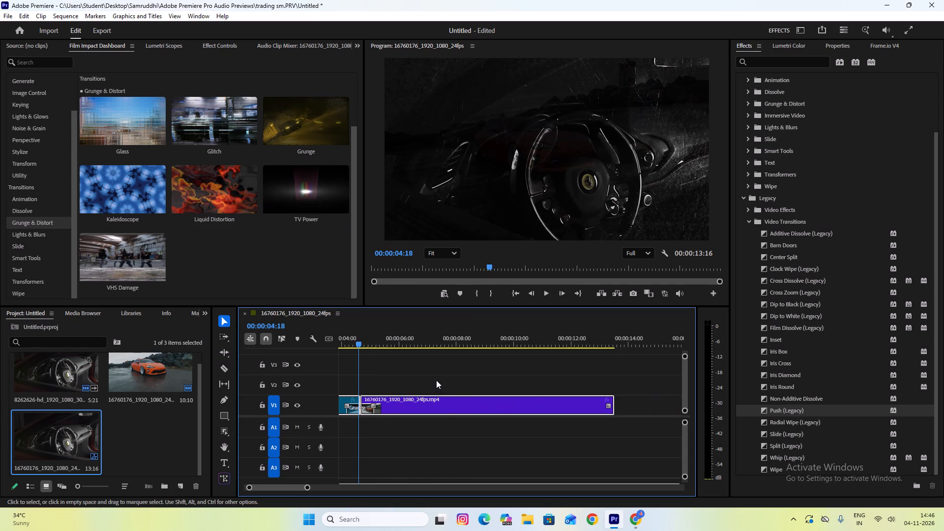
pyautogui.scroll(-5, 436, 380)
pyautogui.click(527, 378)
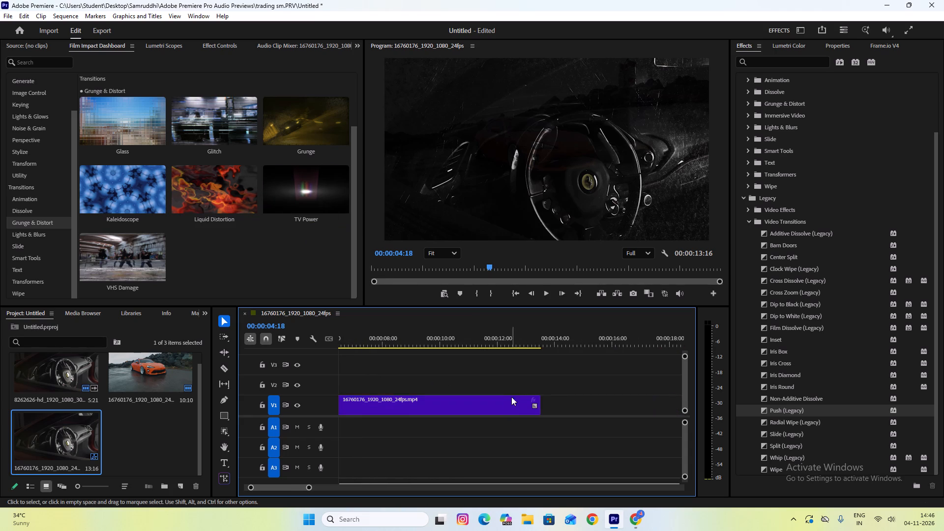
pyautogui.click(509, 403)
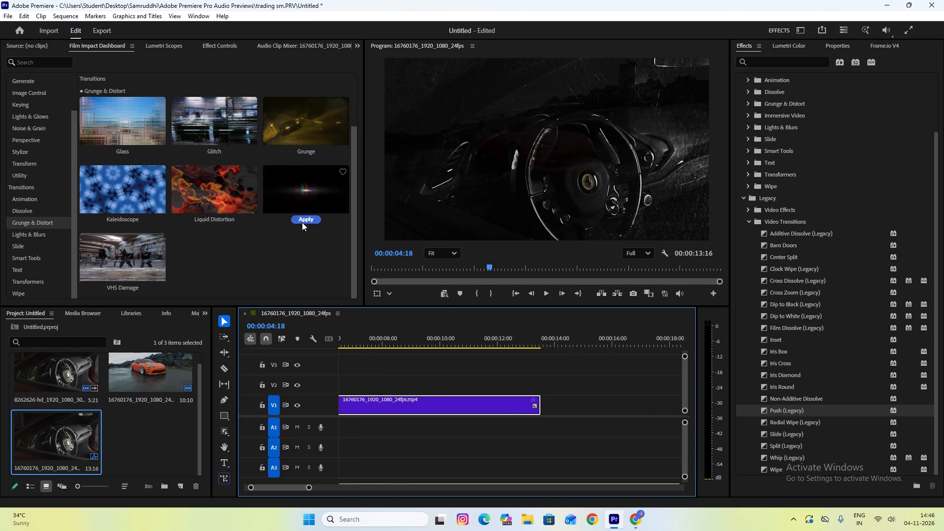
pyautogui.click(302, 220)
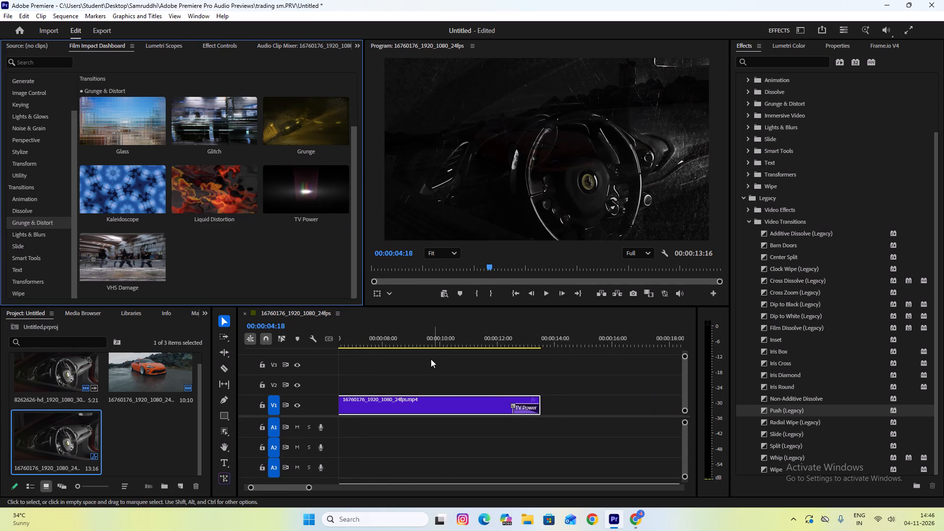
pyautogui.moveTo(399, 337); pyautogui.dragTo(477, 354)
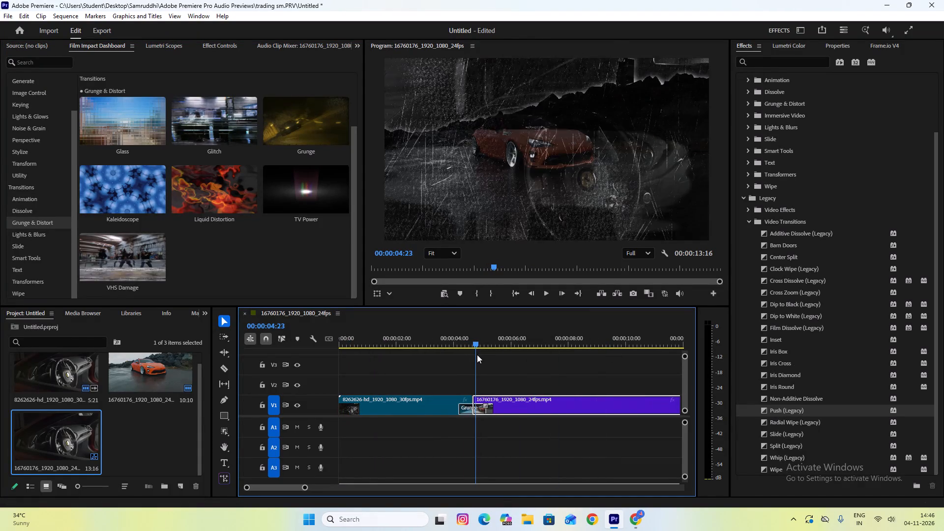
pyautogui.moveTo(477, 354); pyautogui.dragTo(681, 359)
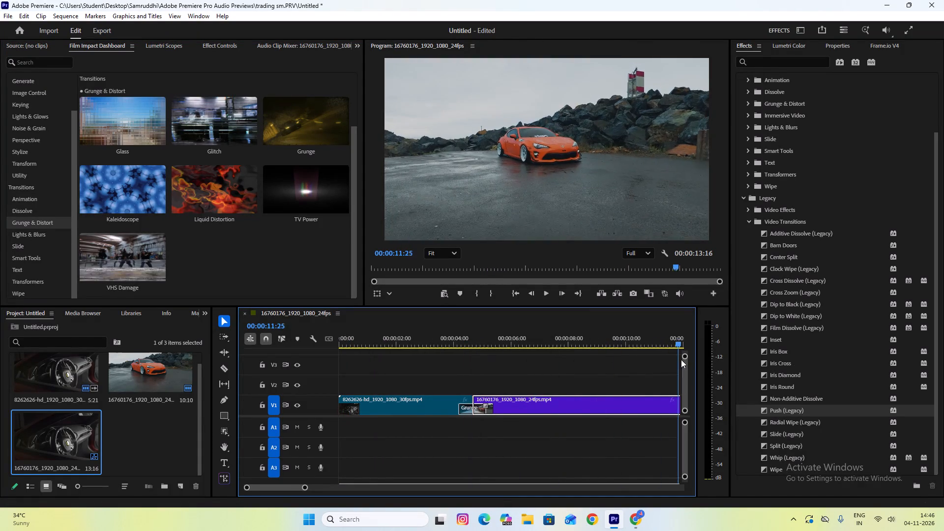
pyautogui.moveTo(681, 359); pyautogui.dragTo(466, 344)
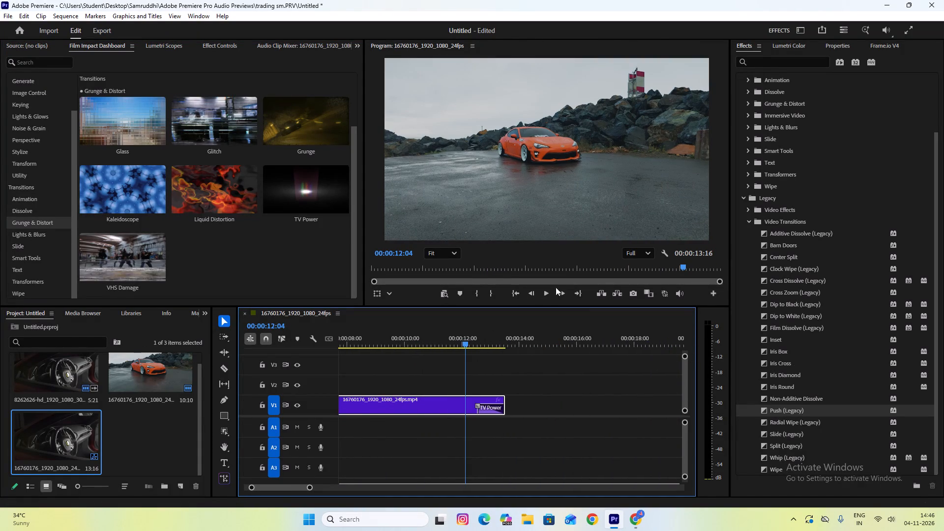
pyautogui.click(546, 291)
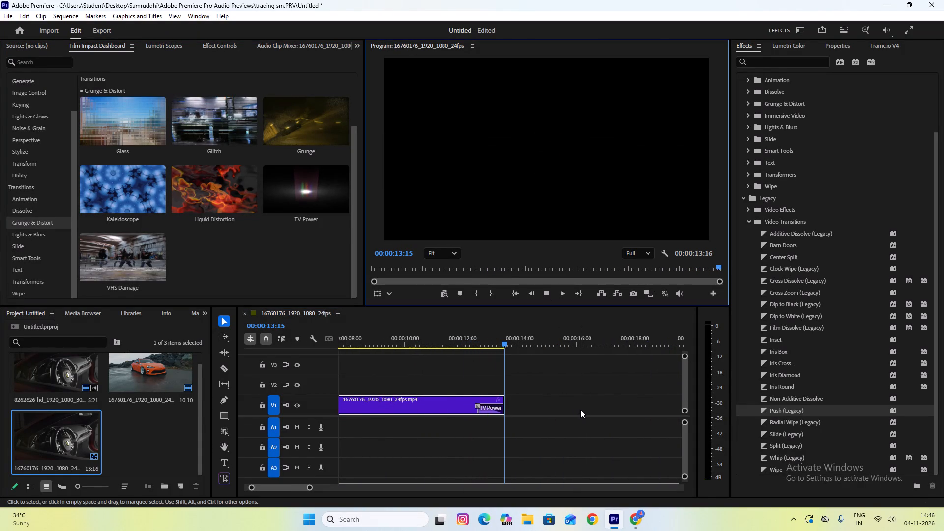
# Replace the transition at the cut with Light Sweep from the Lights & Blurs category and scrub through it.
pyautogui.moveTo(513, 330); pyautogui.dragTo(336, 337)
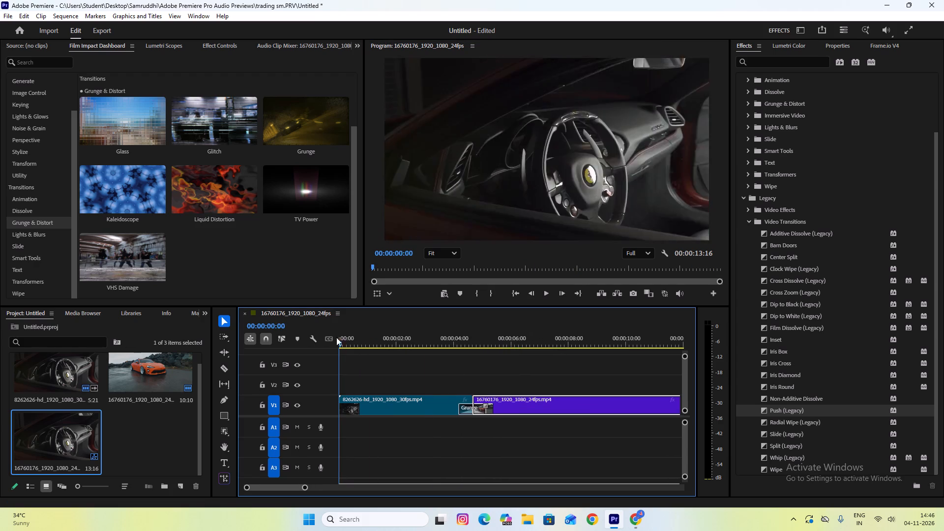
pyautogui.moveTo(336, 337); pyautogui.dragTo(470, 335)
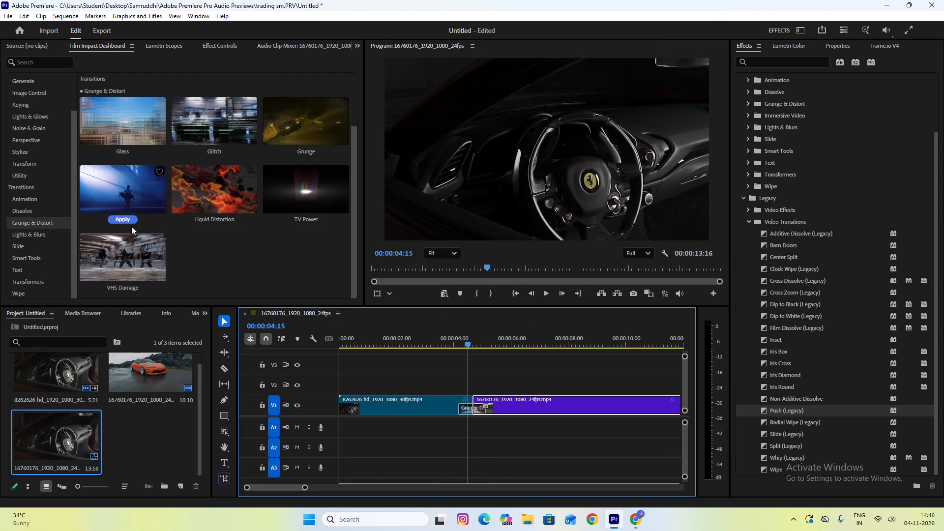
pyautogui.click(42, 235)
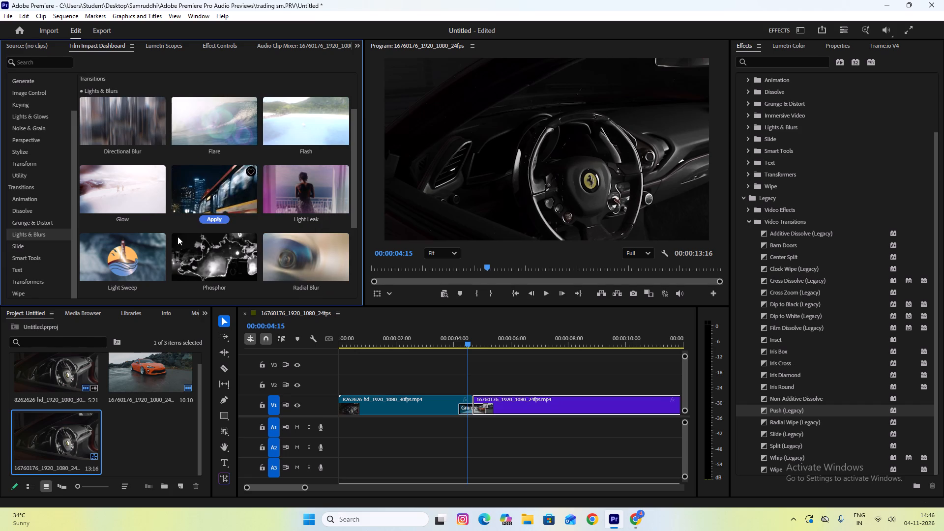
pyautogui.scroll(-2, 153, 237)
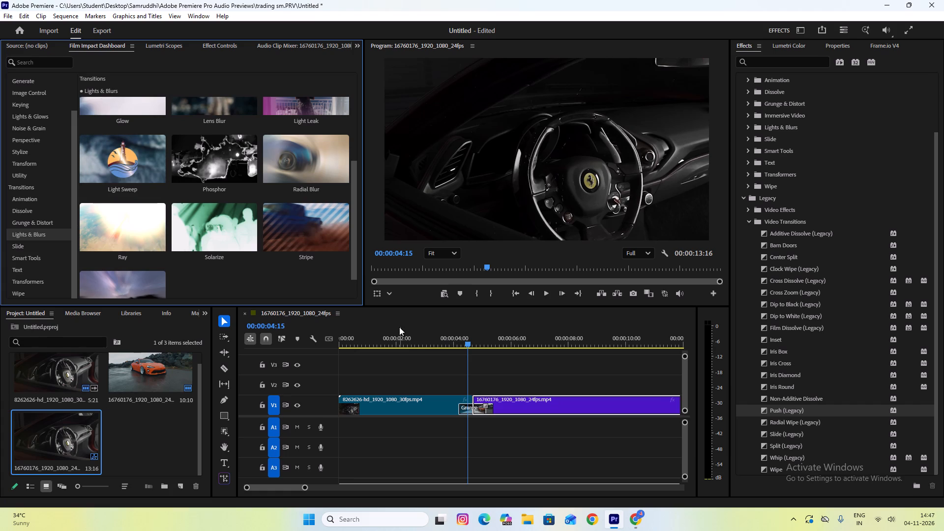
pyautogui.click(120, 192)
pyautogui.moveTo(440, 371); pyautogui.dragTo(494, 416)
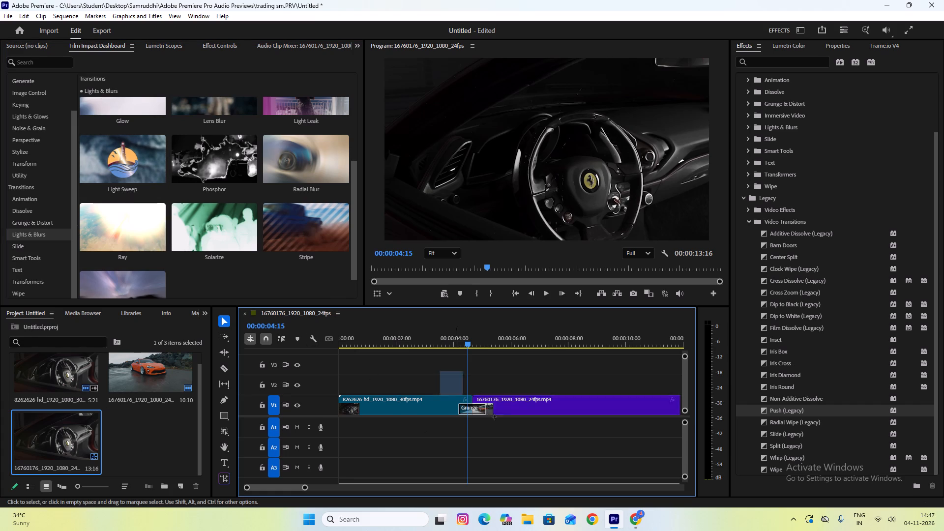
pyautogui.moveTo(494, 416); pyautogui.dragTo(510, 425)
pyautogui.click(122, 187)
pyautogui.moveTo(467, 337); pyautogui.dragTo(456, 339)
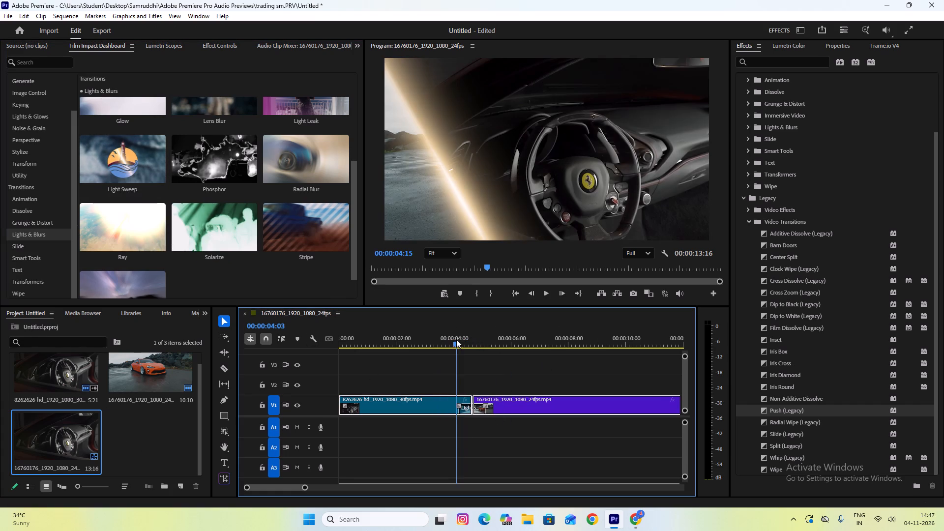
pyautogui.moveTo(456, 339); pyautogui.dragTo(481, 341)
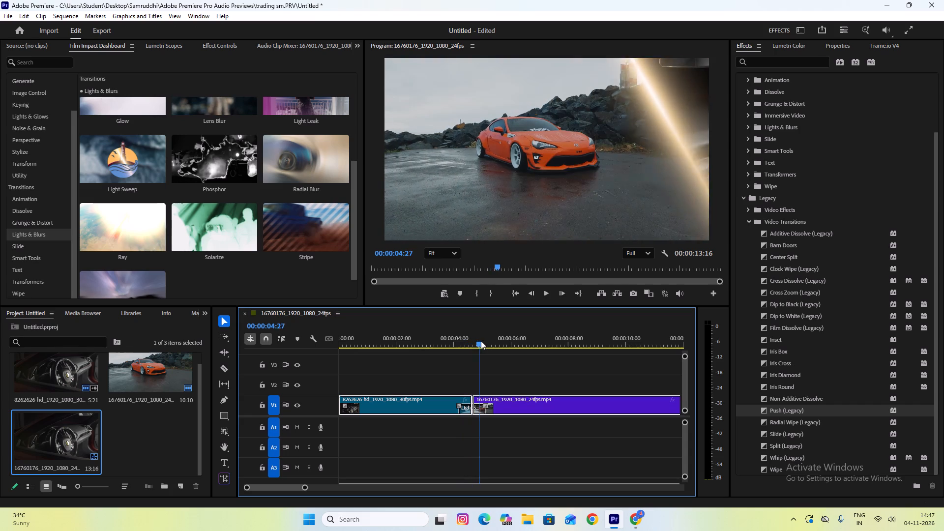
pyautogui.moveTo(481, 341); pyautogui.dragTo(472, 340)
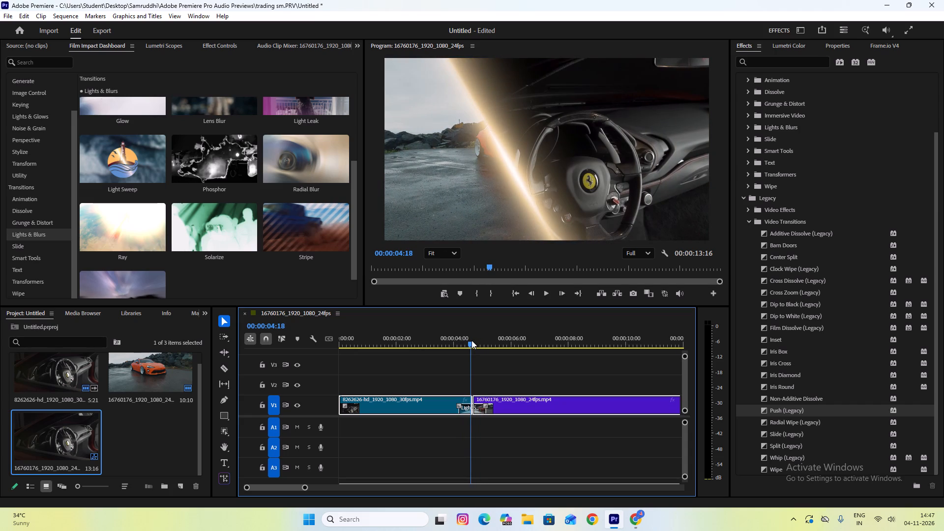
pyautogui.moveTo(472, 340); pyautogui.dragTo(413, 342)
# Import the logo image image-removebg-preview (2) from Downloads and place it on V2, starting at about 1 second.
pyautogui.doubleClick(128, 445)
pyautogui.scroll(-4, 245, 177)
pyautogui.click(169, 199)
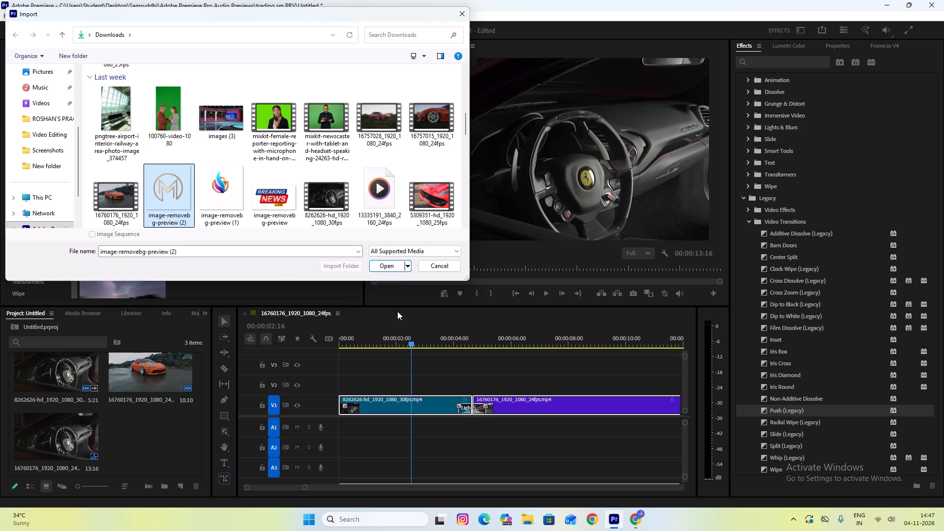
pyautogui.click(393, 267)
pyautogui.moveTo(149, 441); pyautogui.dragTo(379, 377)
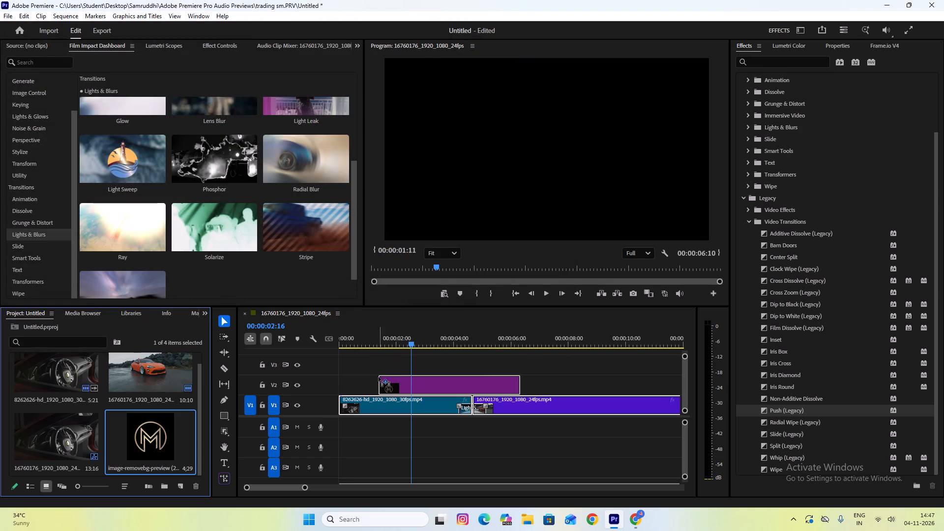
pyautogui.moveTo(379, 377); pyautogui.dragTo(366, 383)
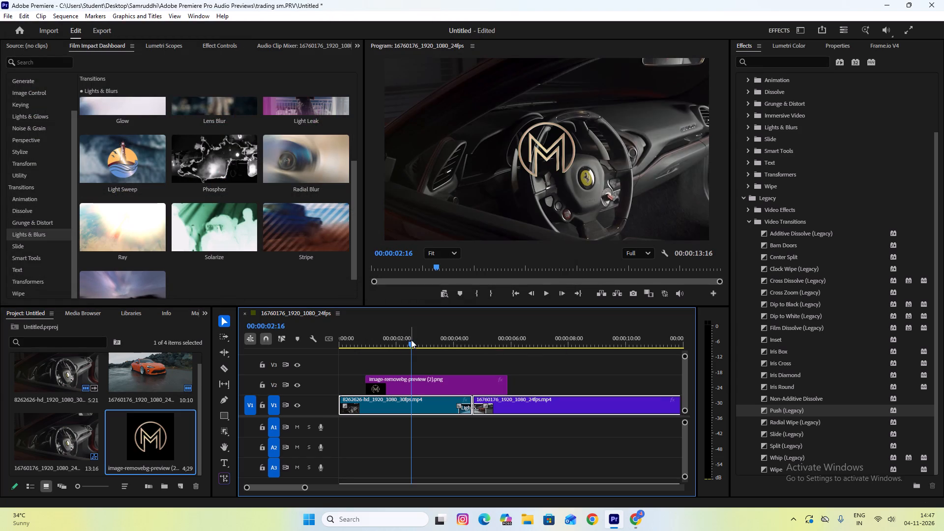
# Apply Light Sweep to both ends of the logo clip on V2 and preview its opening transition.
pyautogui.moveTo(410, 341); pyautogui.dragTo(365, 343)
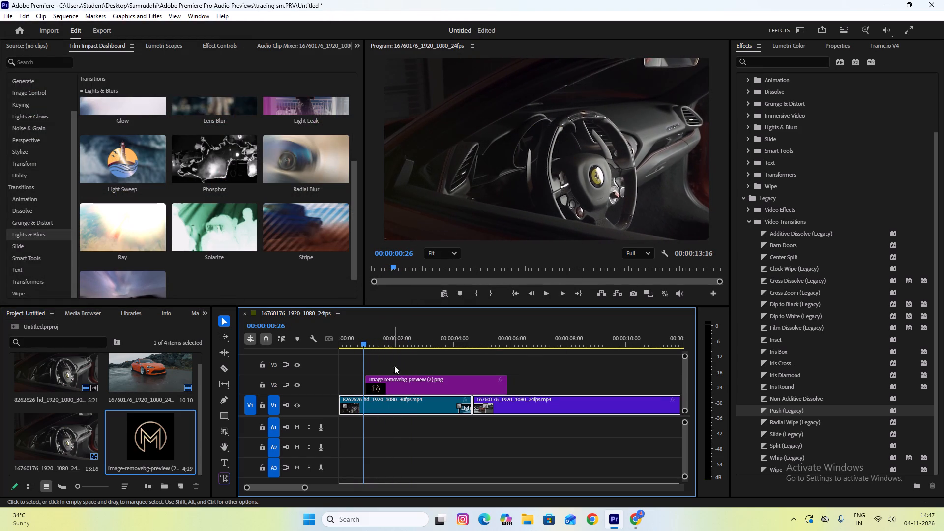
pyautogui.click(398, 387)
pyautogui.click(120, 189)
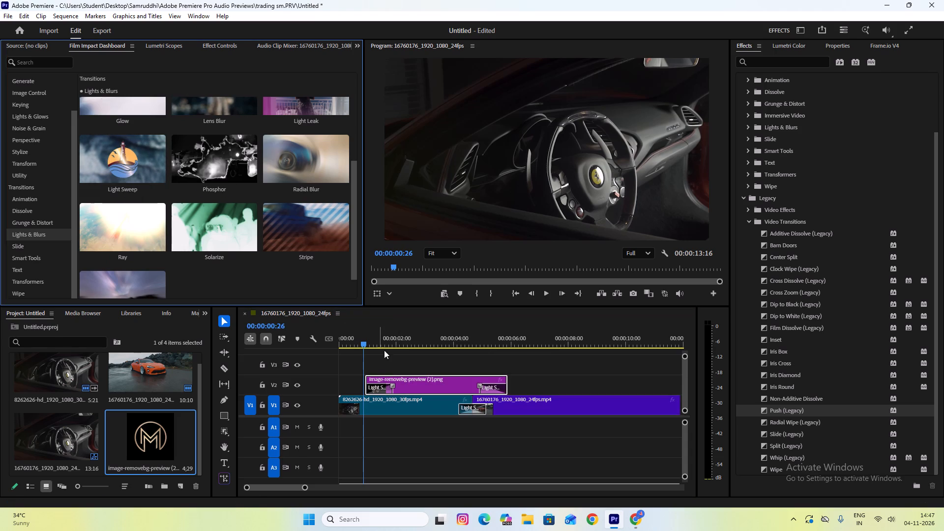
pyautogui.click(546, 294)
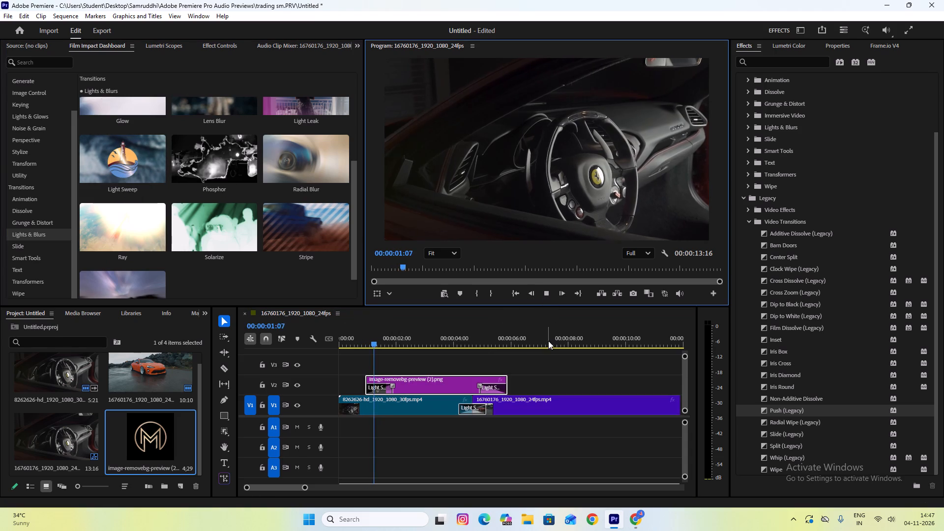
pyautogui.moveTo(414, 335); pyautogui.dragTo(385, 342)
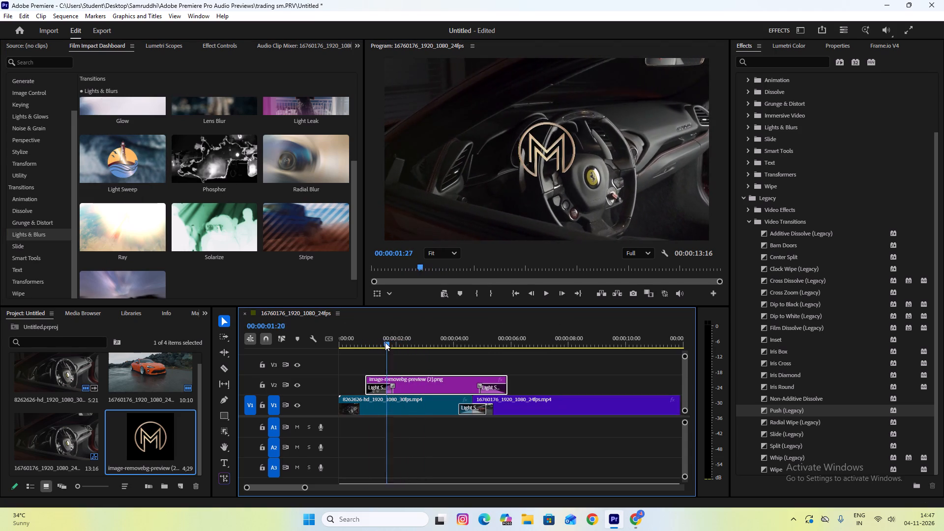
pyautogui.moveTo(385, 342); pyautogui.dragTo(381, 344)
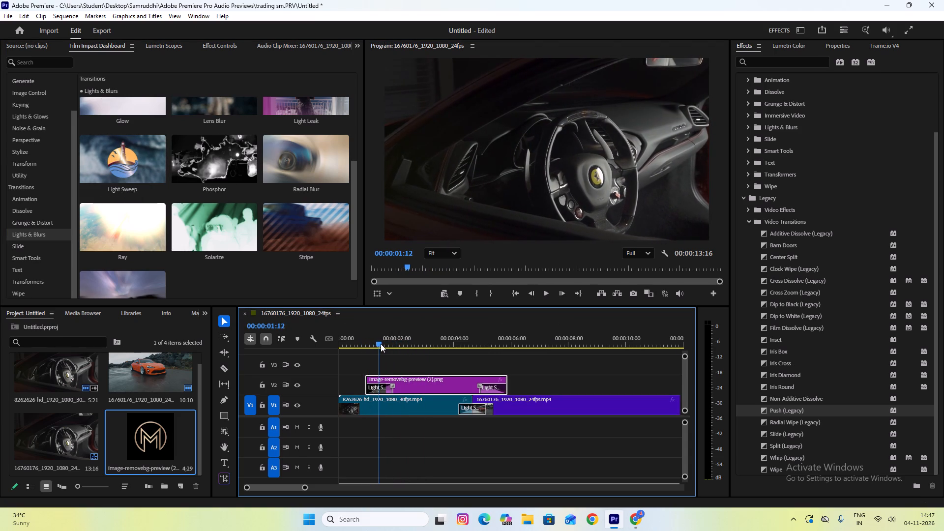
pyautogui.moveTo(381, 344); pyautogui.dragTo(381, 344)
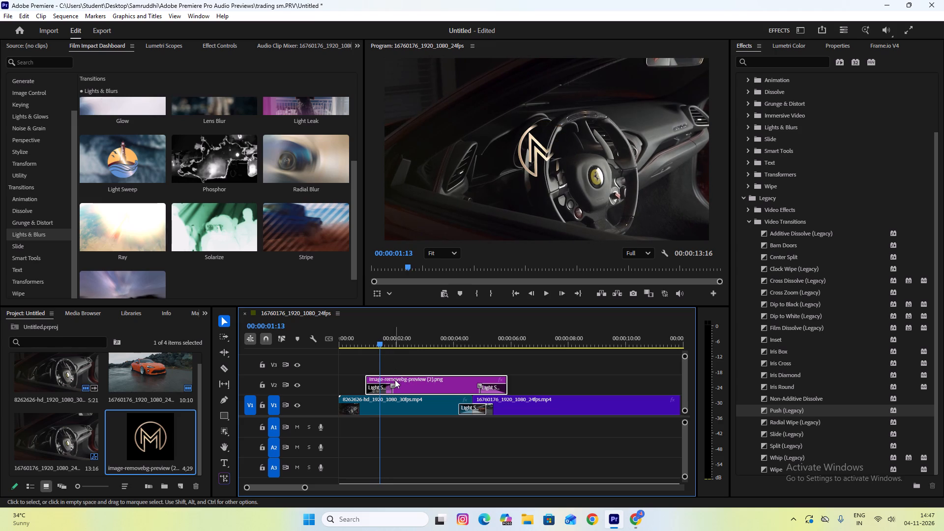
# Lengthen the logo clip's opening Light Sweep to end at about 3 seconds on the timeline, and preview it.
pyautogui.moveTo(391, 385); pyautogui.dragTo(425, 383)
pyautogui.moveTo(377, 343); pyautogui.dragTo(363, 343)
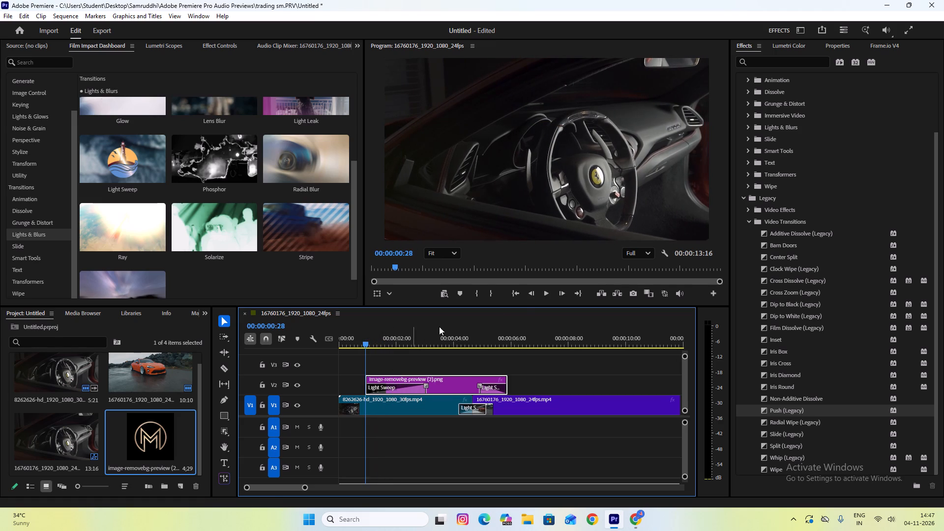
pyautogui.click(545, 295)
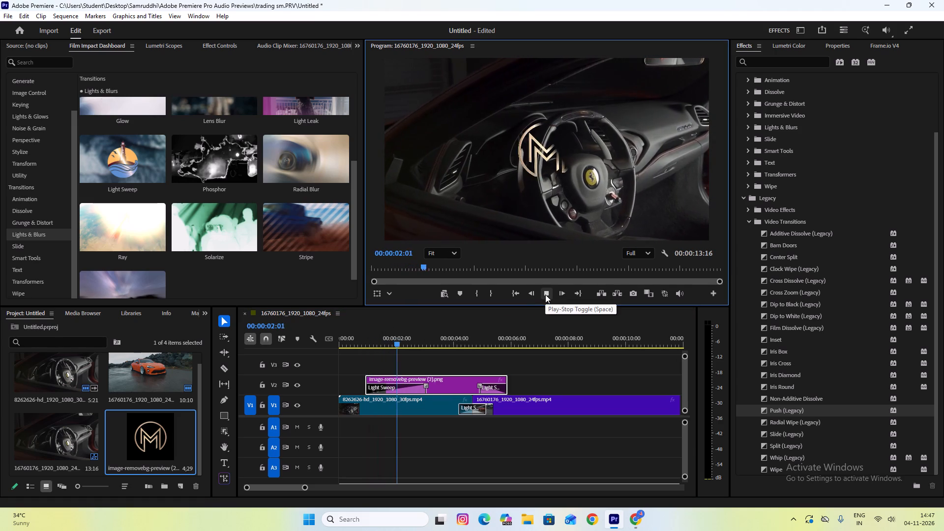
pyautogui.moveTo(398, 336); pyautogui.dragTo(376, 343)
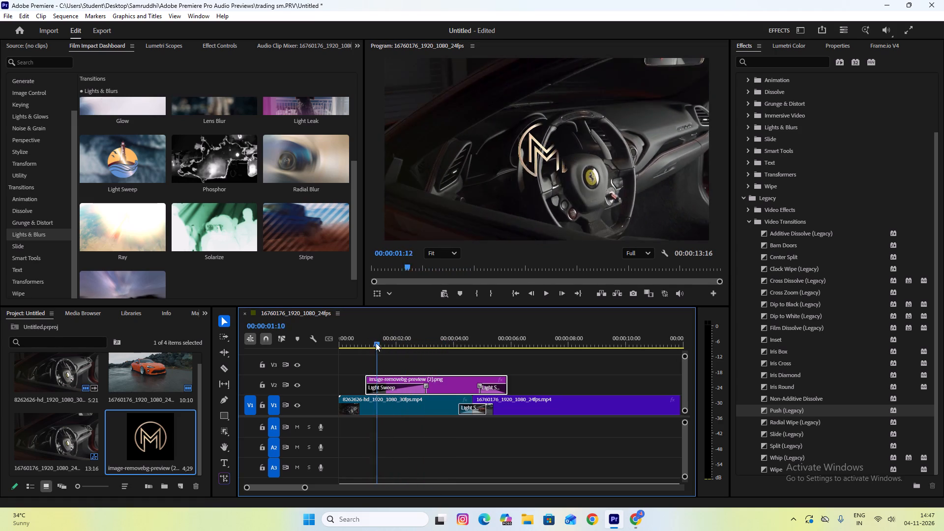
pyautogui.moveTo(376, 343); pyautogui.dragTo(398, 344)
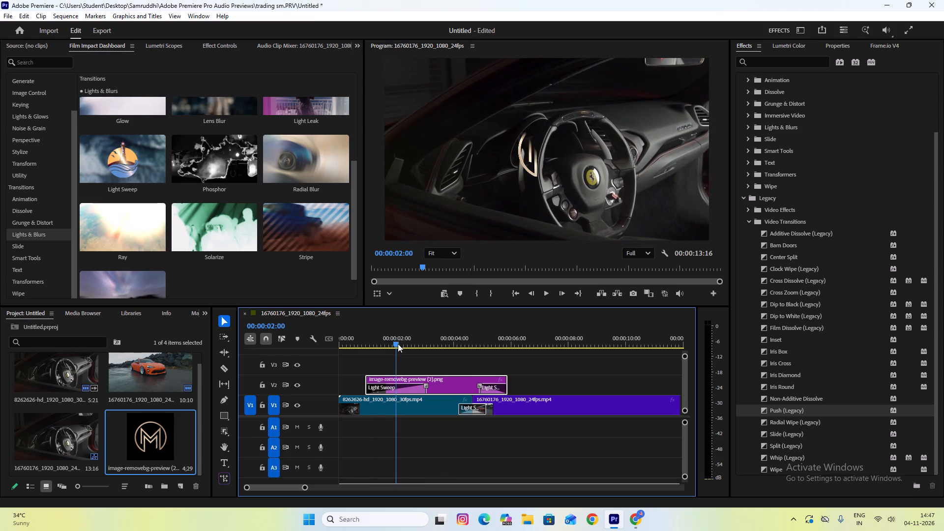
pyautogui.moveTo(398, 344); pyautogui.dragTo(399, 344)
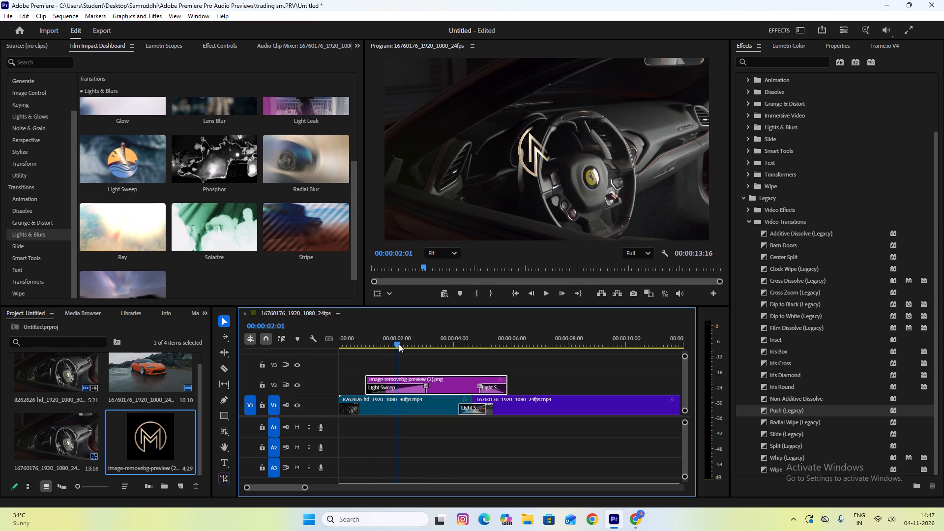
pyautogui.moveTo(399, 344); pyautogui.dragTo(401, 344)
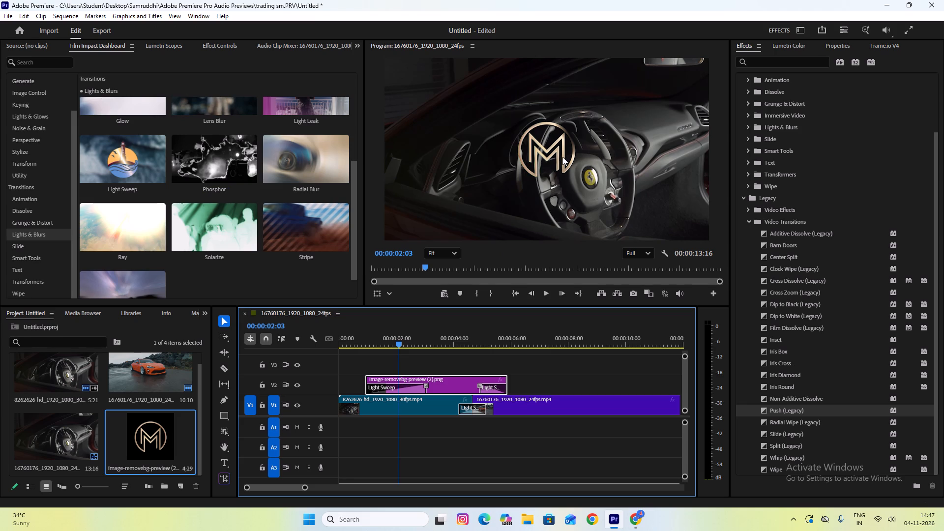
# Import the maple leaf image pngegg and place it on V2 after the logo clip, starting at about 7 seconds.
pyautogui.scroll(-5, 134, 435)
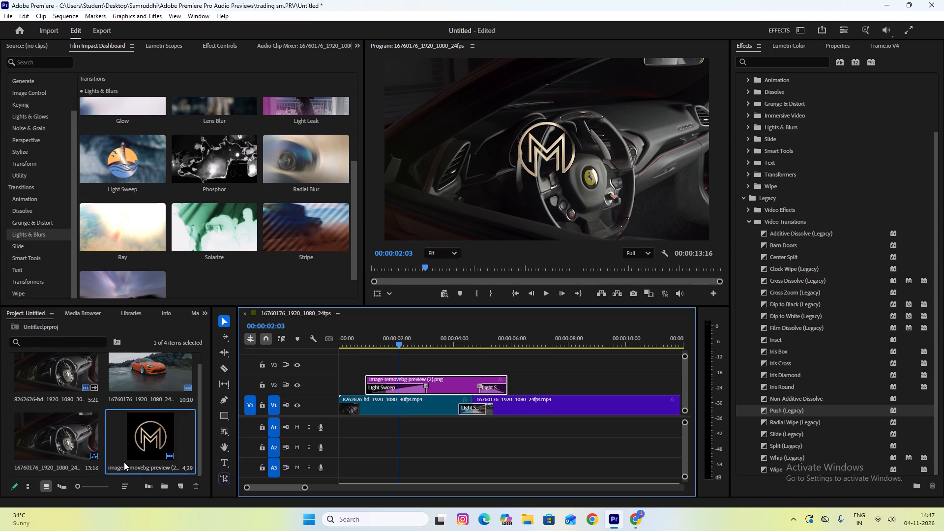
pyautogui.doubleClick(103, 473)
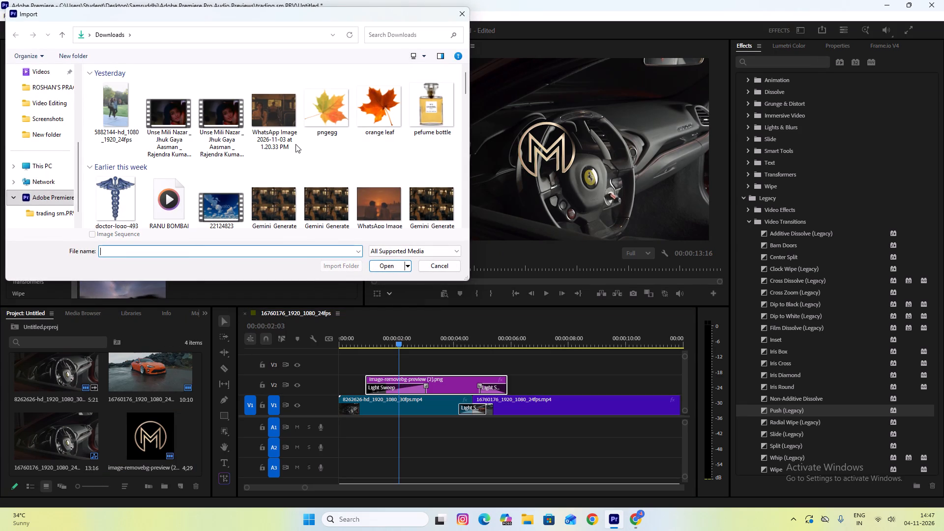
pyautogui.click(337, 114)
pyautogui.click(377, 271)
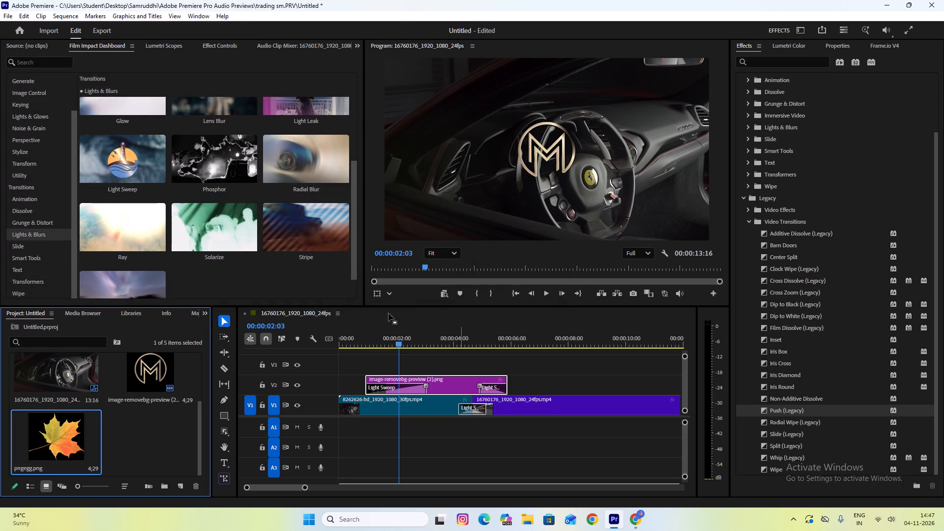
pyautogui.moveTo(57, 451); pyautogui.dragTo(541, 380)
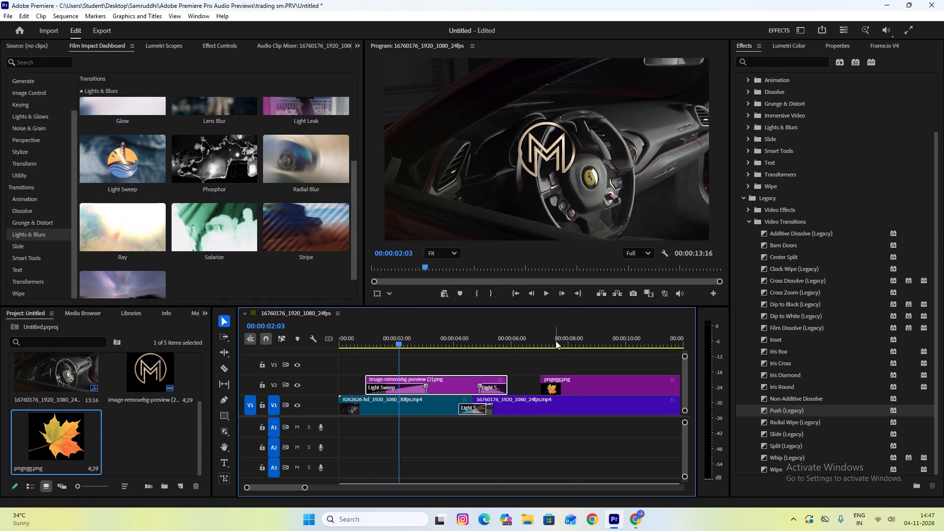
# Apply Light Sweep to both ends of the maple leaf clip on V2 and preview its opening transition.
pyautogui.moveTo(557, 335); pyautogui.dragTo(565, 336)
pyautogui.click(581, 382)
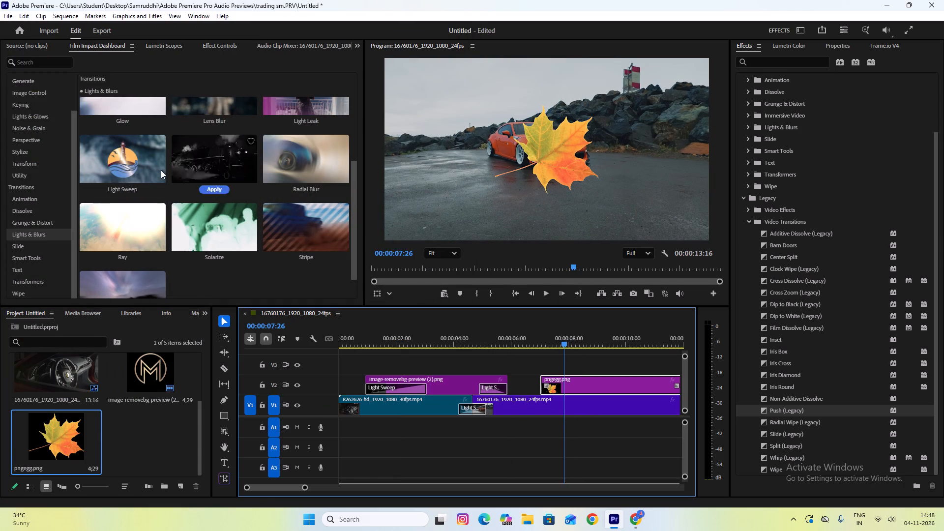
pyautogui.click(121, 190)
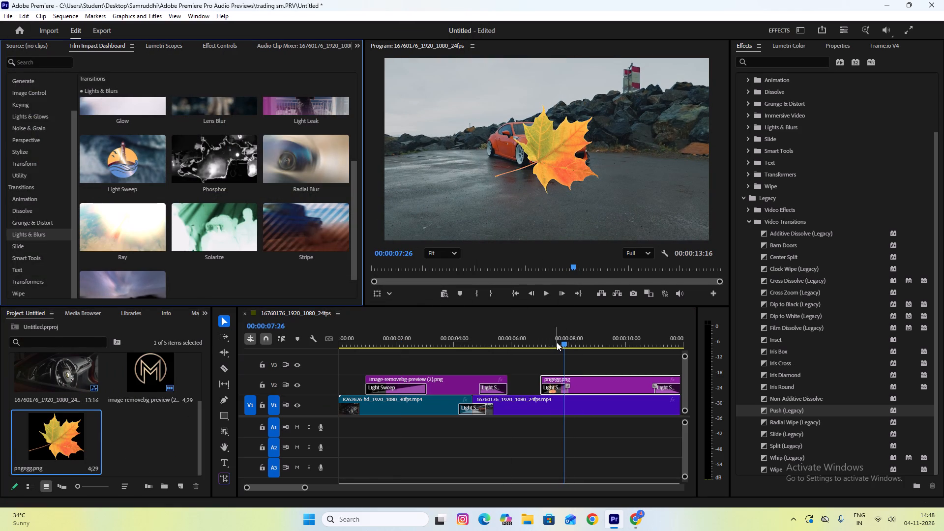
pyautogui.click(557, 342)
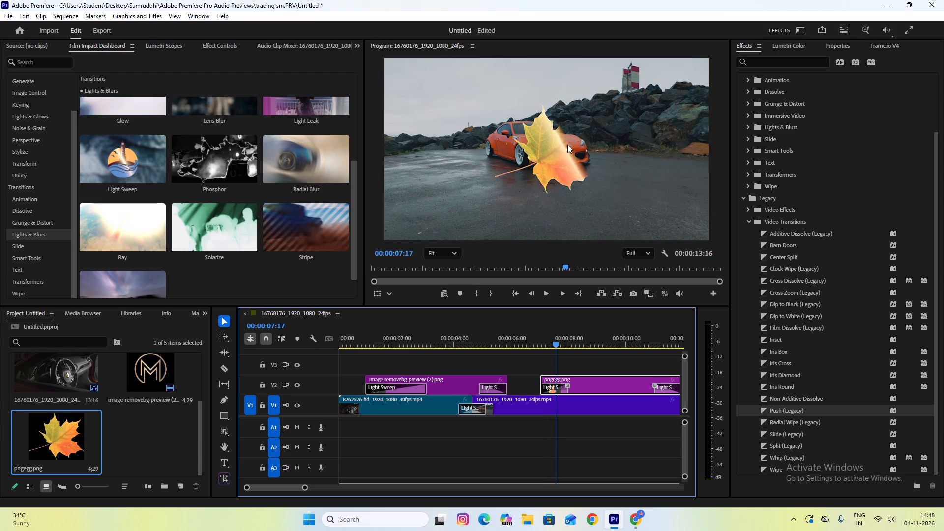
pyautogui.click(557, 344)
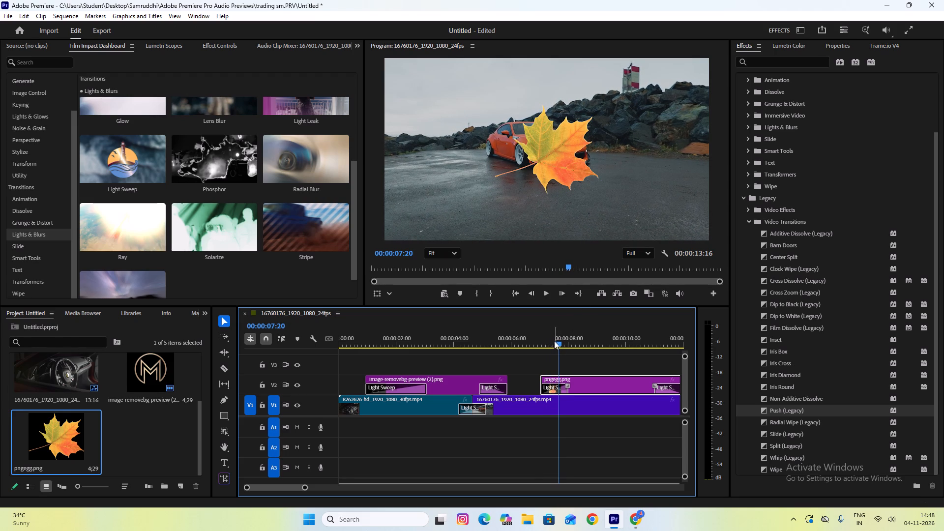
# Delete the logo clip from V2.
pyautogui.click(448, 377)
pyautogui.press('Delete')
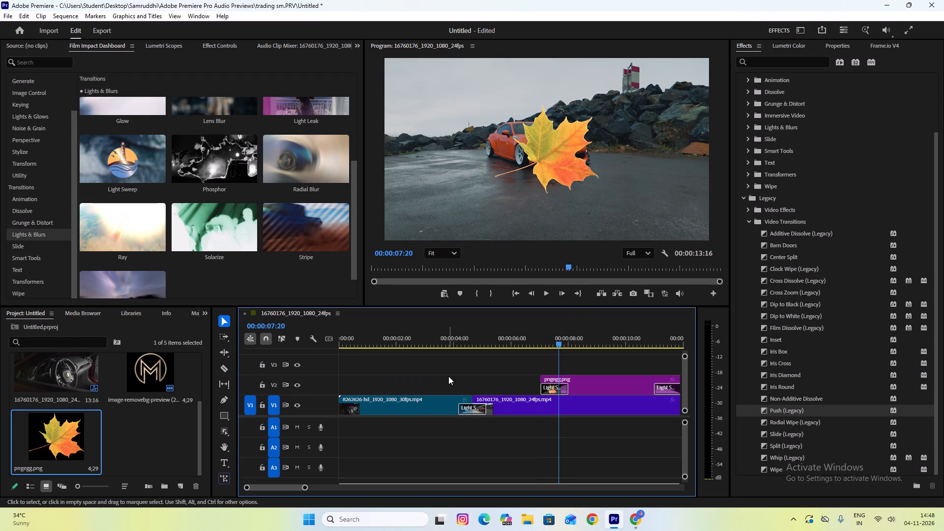
# Examine the Film Impact transition previews in the Slide, Smart Tools, Text, Animation, Transformers and Wipe categories.
pyautogui.moveTo(447, 329); pyautogui.dragTo(440, 329)
pyautogui.moveTo(462, 386); pyautogui.dragTo(463, 388)
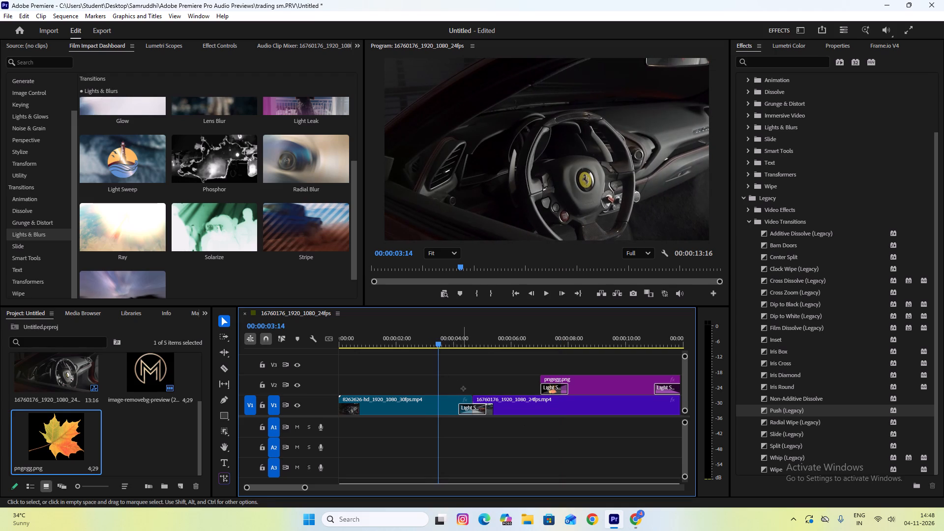
pyautogui.moveTo(463, 388); pyautogui.dragTo(492, 413)
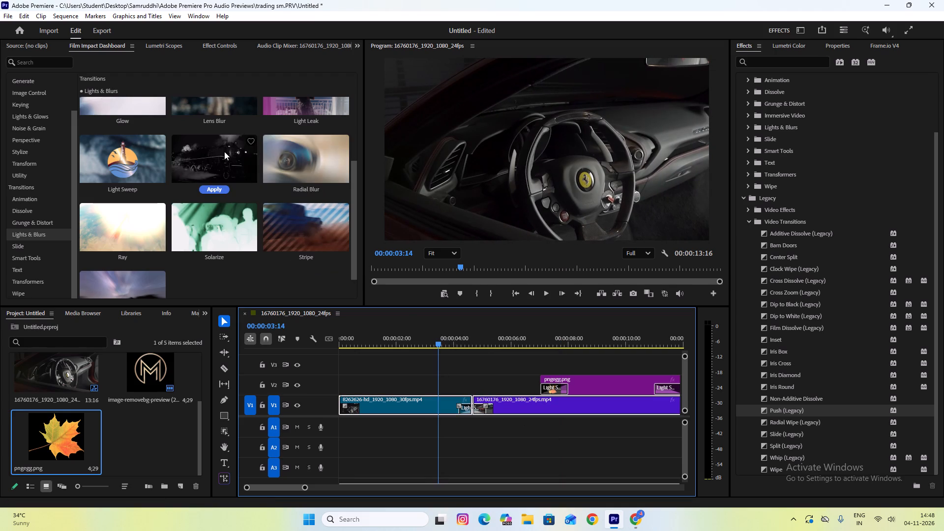
pyautogui.click(34, 242)
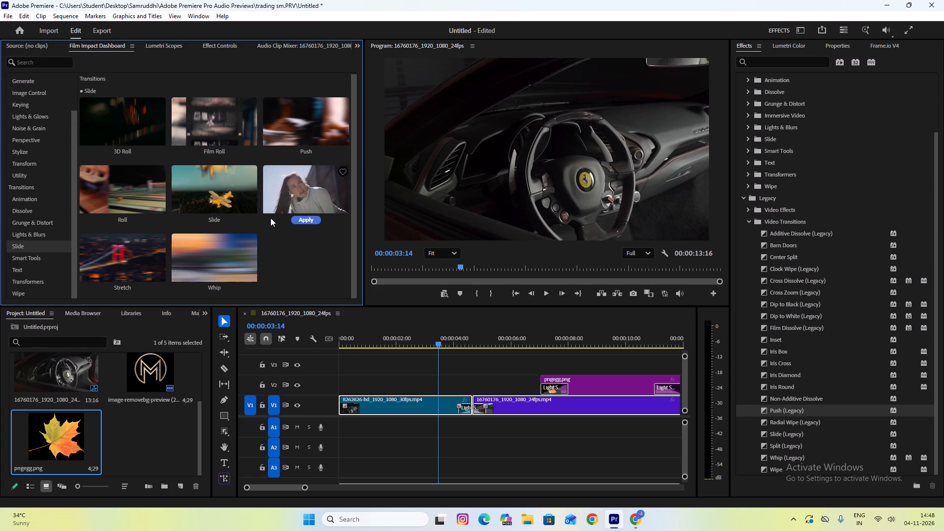
pyautogui.click(31, 258)
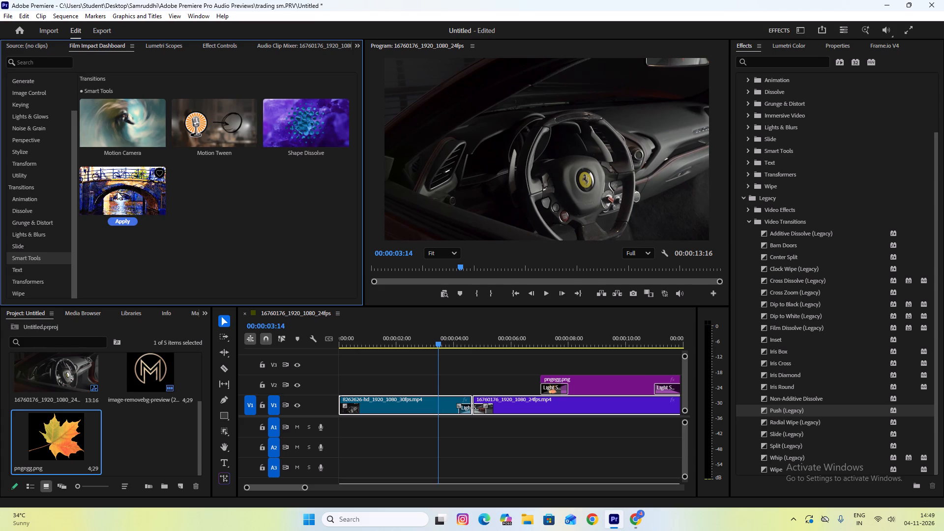
pyautogui.click(29, 271)
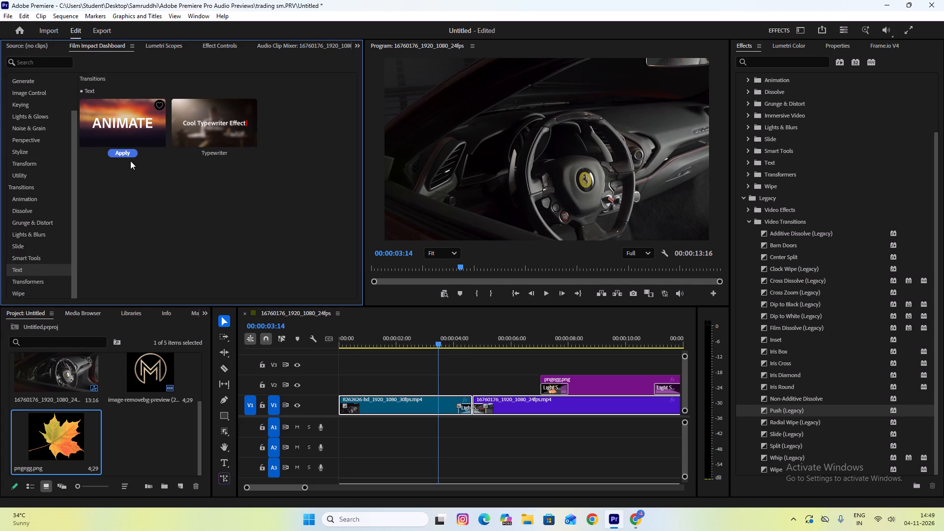
pyautogui.click(25, 285)
pyautogui.click(31, 270)
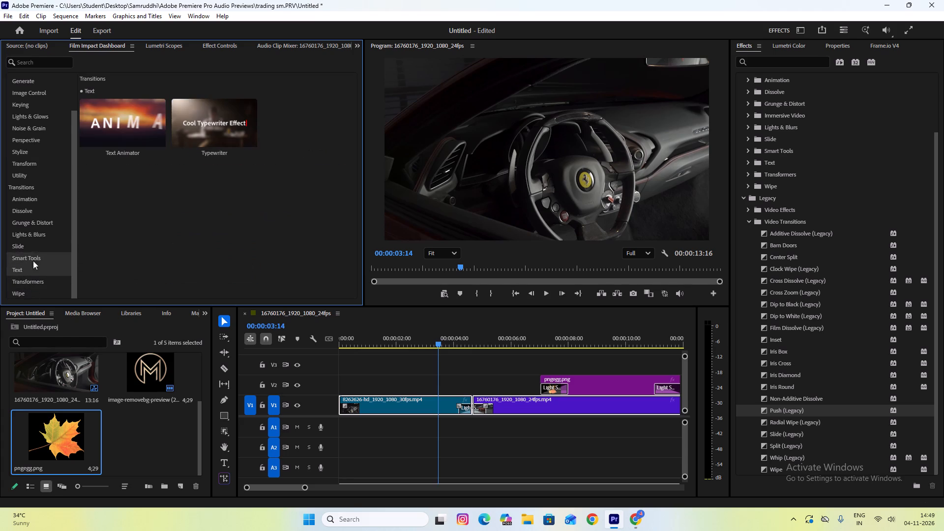
pyautogui.click(35, 204)
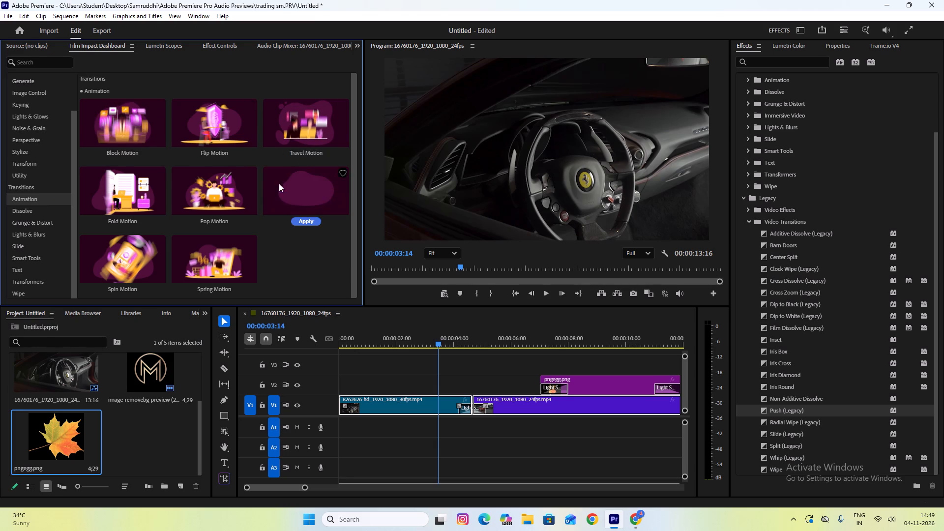
pyautogui.click(43, 285)
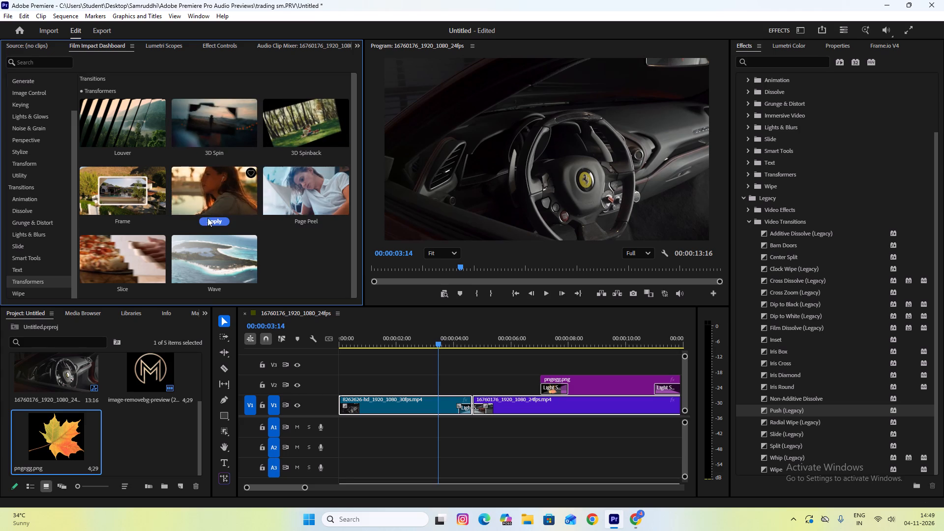
pyautogui.click(35, 296)
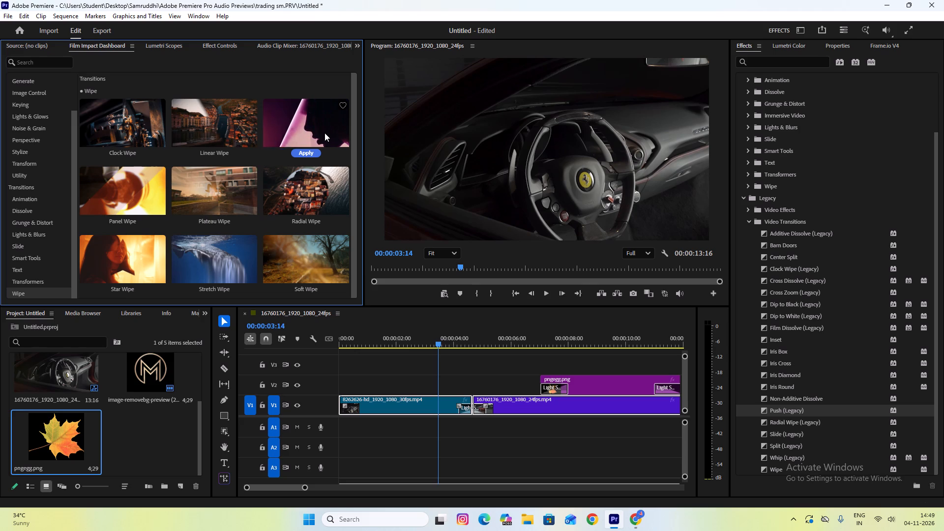
# Apply Neon Wipe to both ends of the maple leaf clip on V2 and preview its opening transition.
pyautogui.click(599, 340)
pyautogui.click(600, 383)
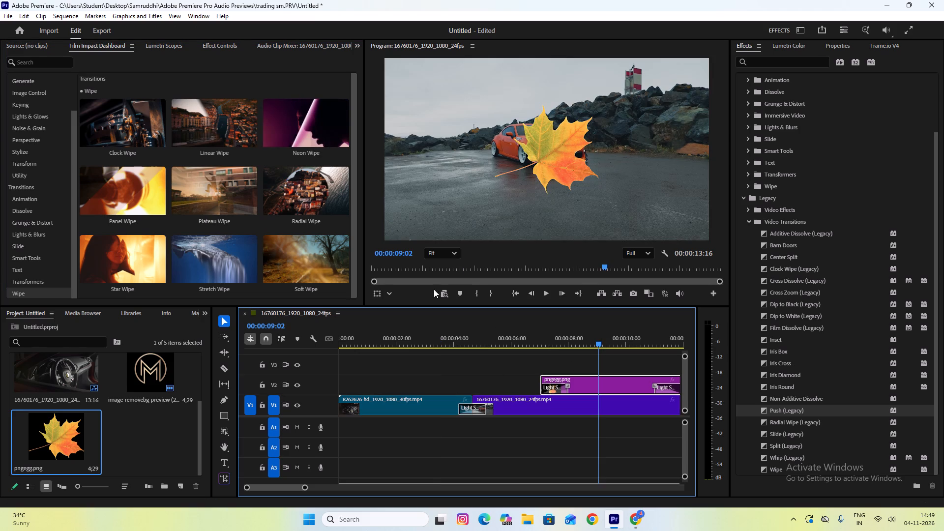
pyautogui.click(300, 150)
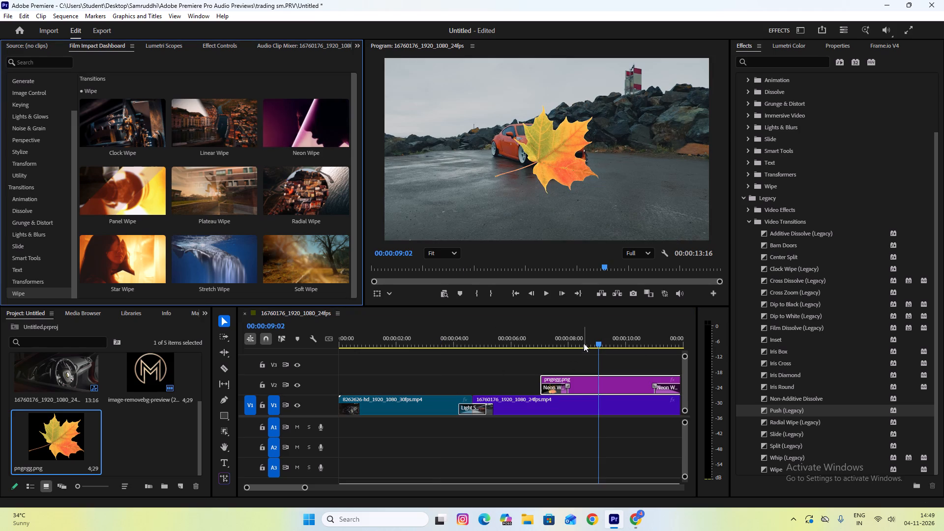
pyautogui.moveTo(579, 339); pyautogui.dragTo(556, 337)
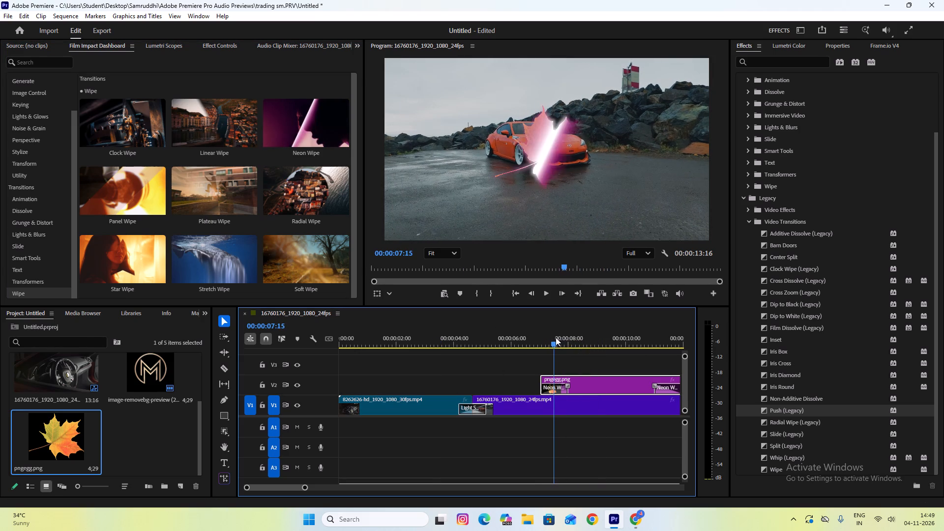
pyautogui.moveTo(556, 337); pyautogui.dragTo(558, 337)
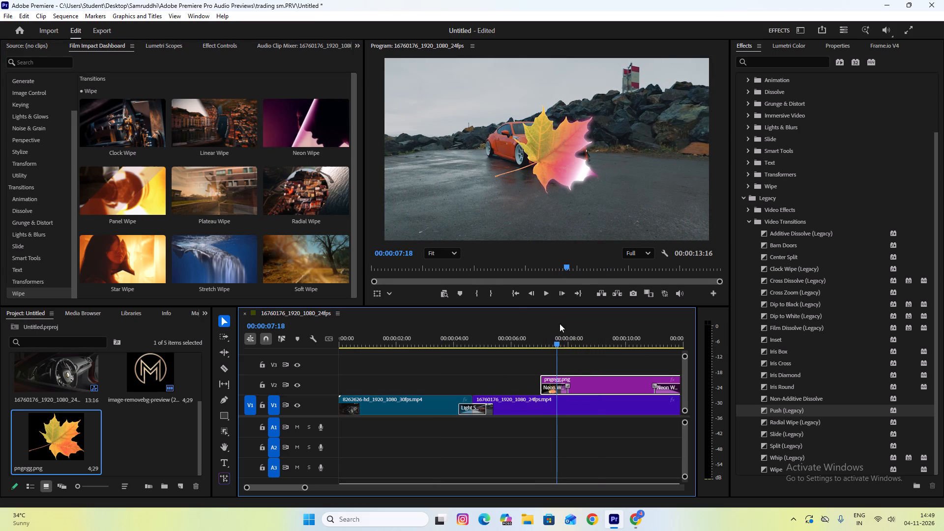
# Examine the remaining Wipe and Transformers transition previews and compare them with the legacy video transitions list.
pyautogui.scroll(-3, 213, 198)
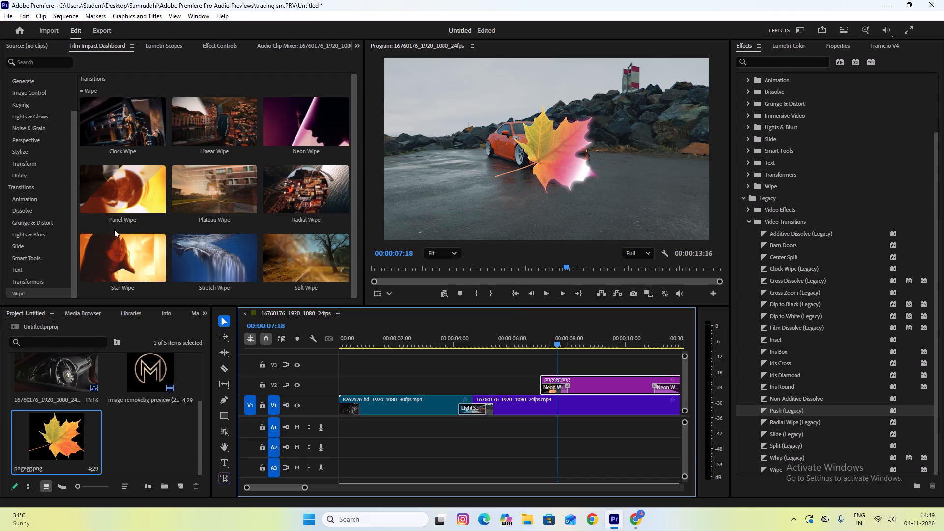
pyautogui.click(29, 286)
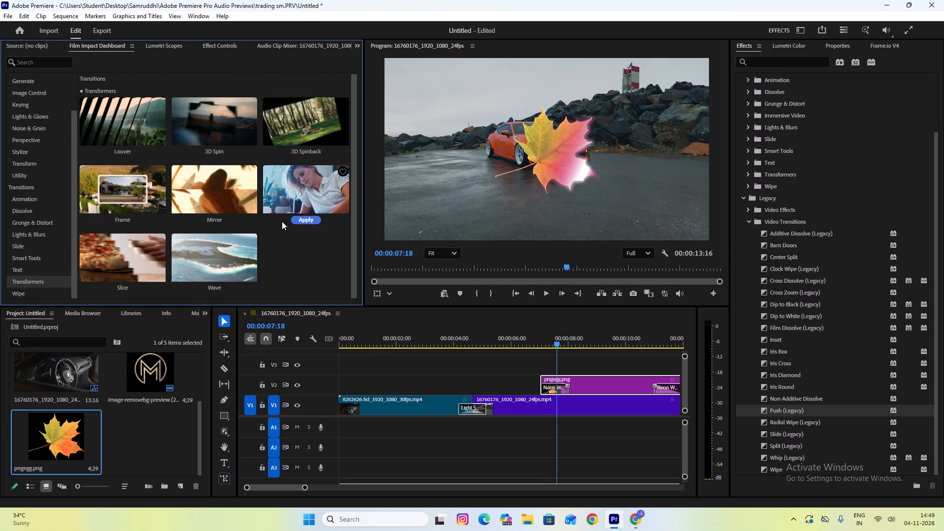
pyautogui.scroll(3, 301, 261)
pyautogui.scroll(-2, 301, 261)
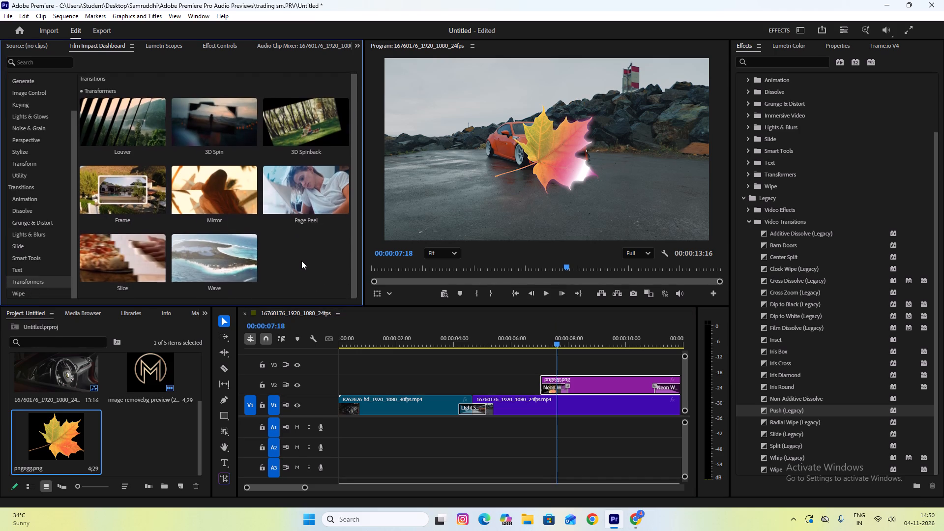
pyautogui.scroll(-1, 301, 261)
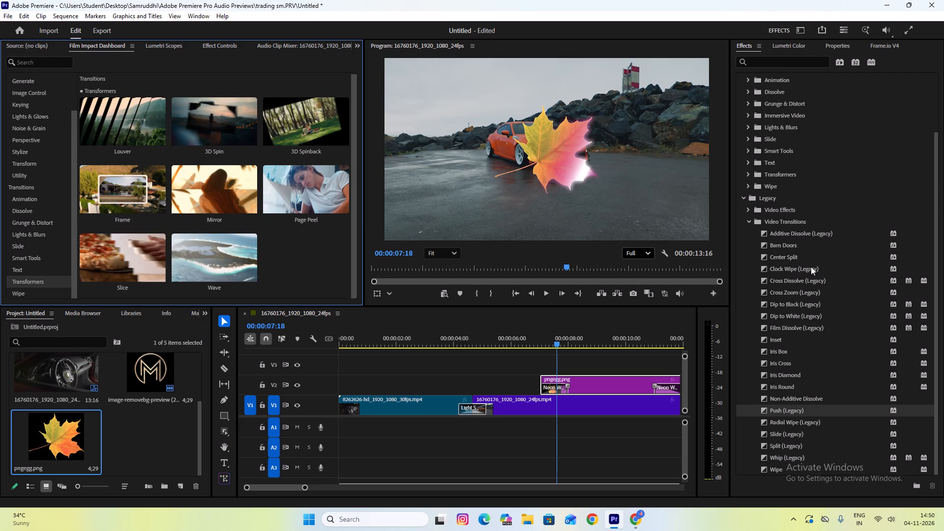
pyautogui.scroll(-7, 768, 247)
pyautogui.scroll(-8, 800, 377)
# Apply Cross Zoom (Legacy) at the cut between the two car clips on V1 and preview it.
pyautogui.click(786, 292)
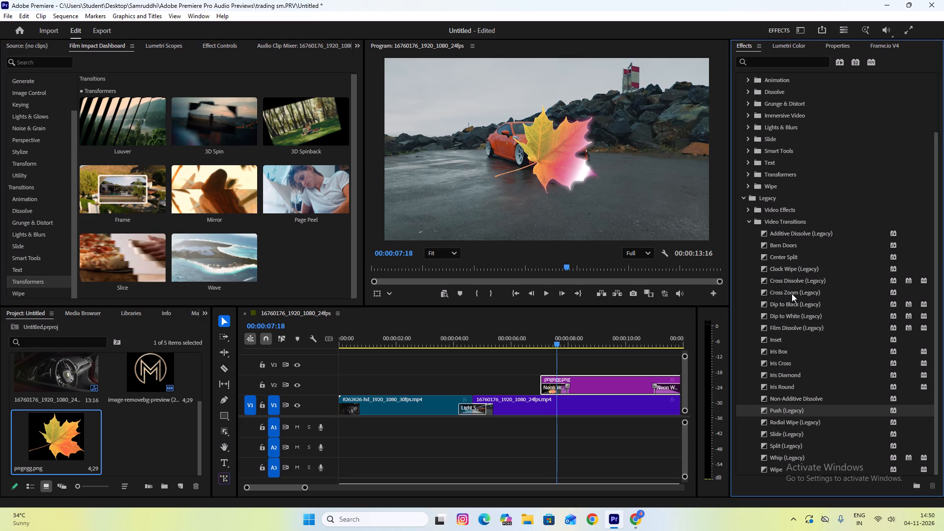
pyautogui.moveTo(792, 294); pyautogui.dragTo(475, 407)
pyautogui.moveTo(480, 339); pyautogui.dragTo(470, 338)
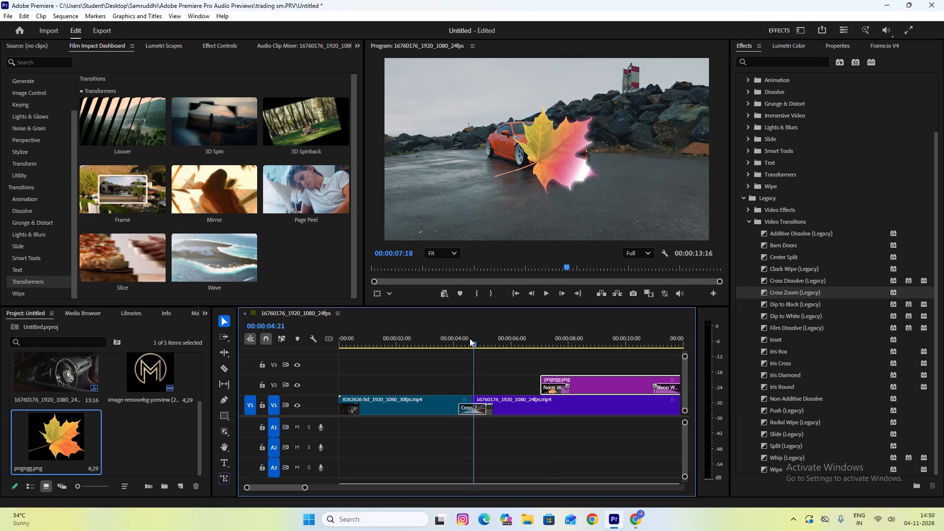
pyautogui.moveTo(470, 338); pyautogui.dragTo(469, 340)
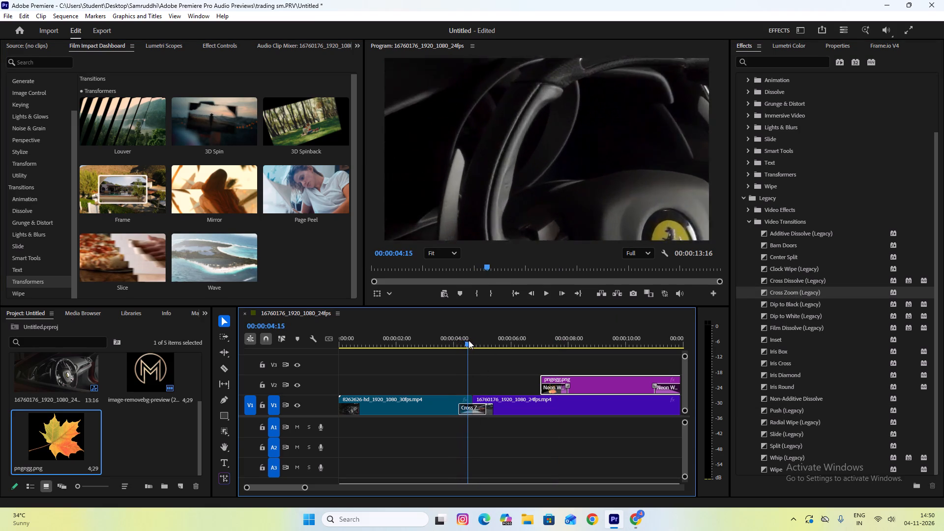
pyautogui.moveTo(469, 340); pyautogui.dragTo(480, 342)
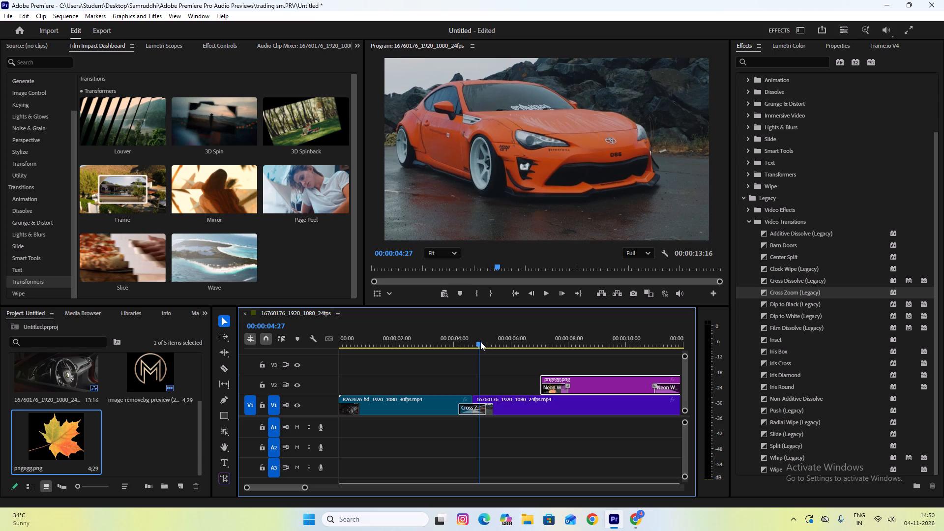
pyautogui.moveTo(480, 342); pyautogui.dragTo(466, 341)
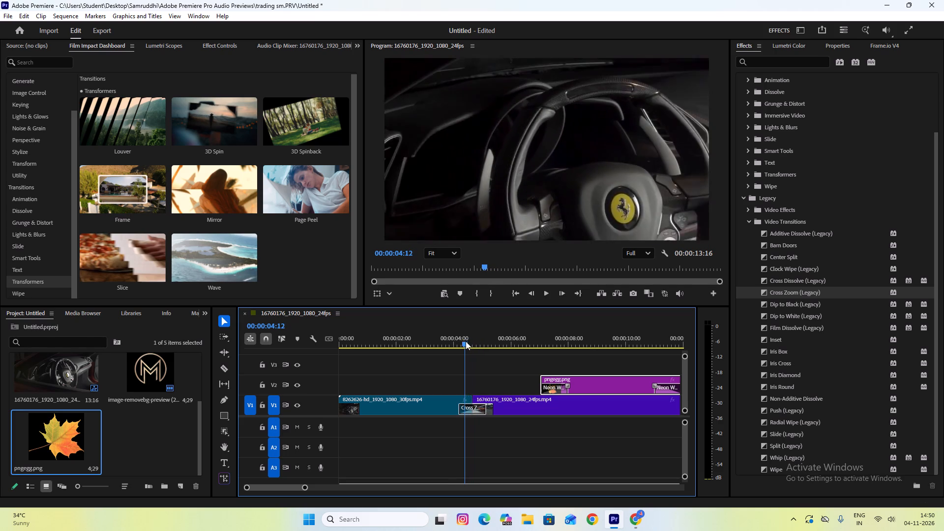
pyautogui.moveTo(466, 341); pyautogui.dragTo(464, 341)
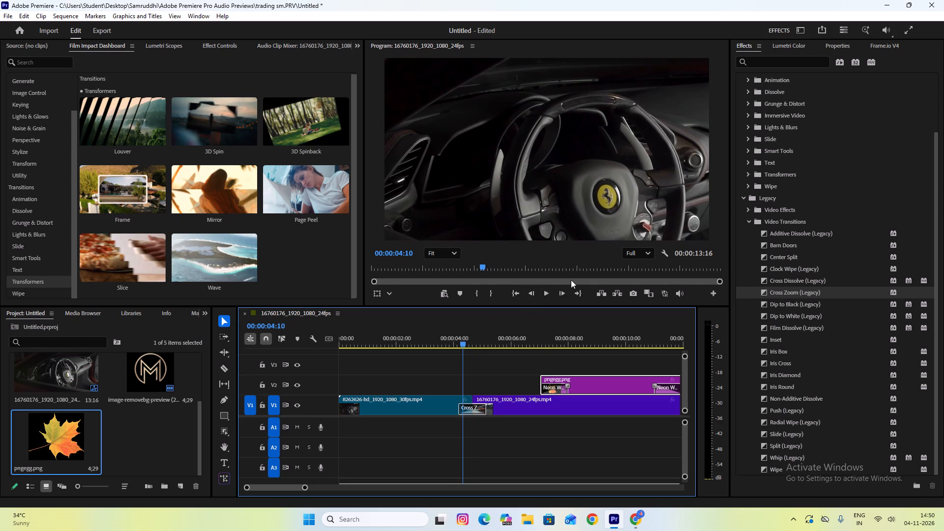
# Show the actual sources in the Cross Zoom settings and move the first clip's zoom centre onto the steering wheel emblem.
pyautogui.click(472, 411)
pyautogui.click(475, 410)
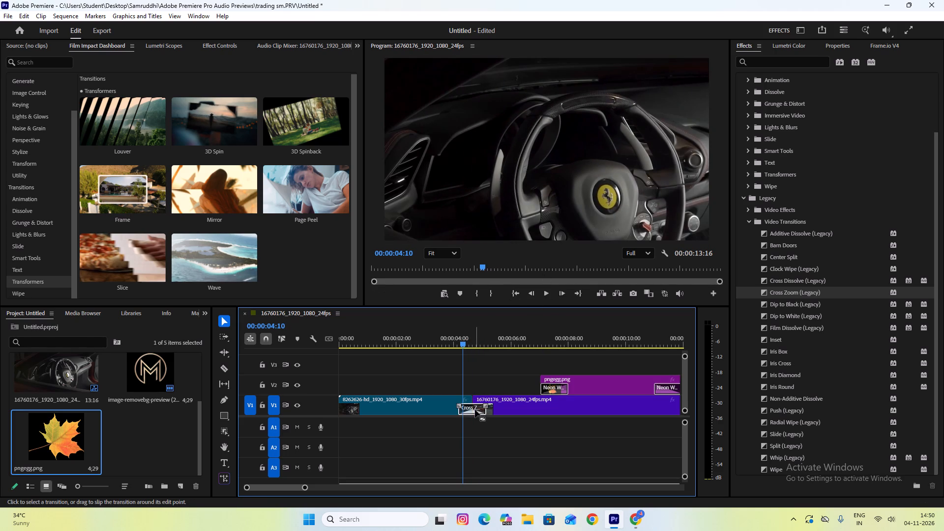
pyautogui.click(204, 46)
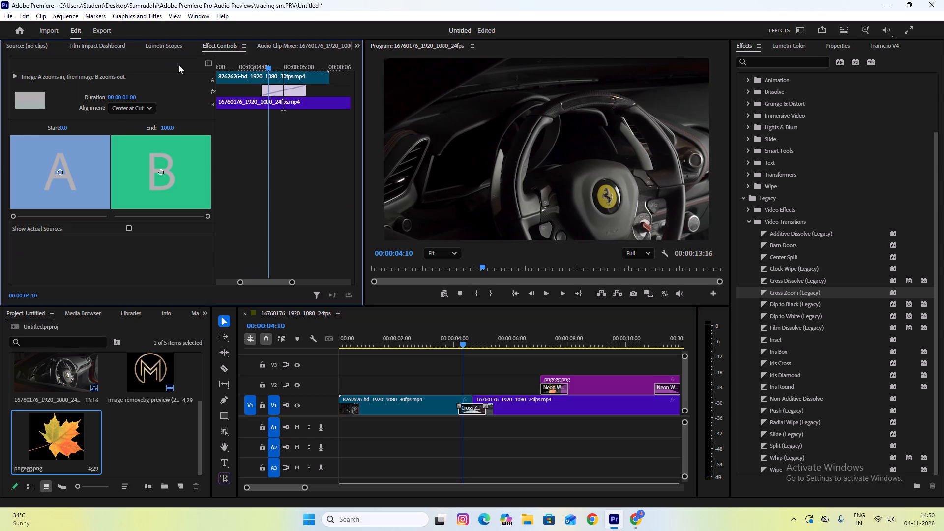
pyautogui.click(129, 230)
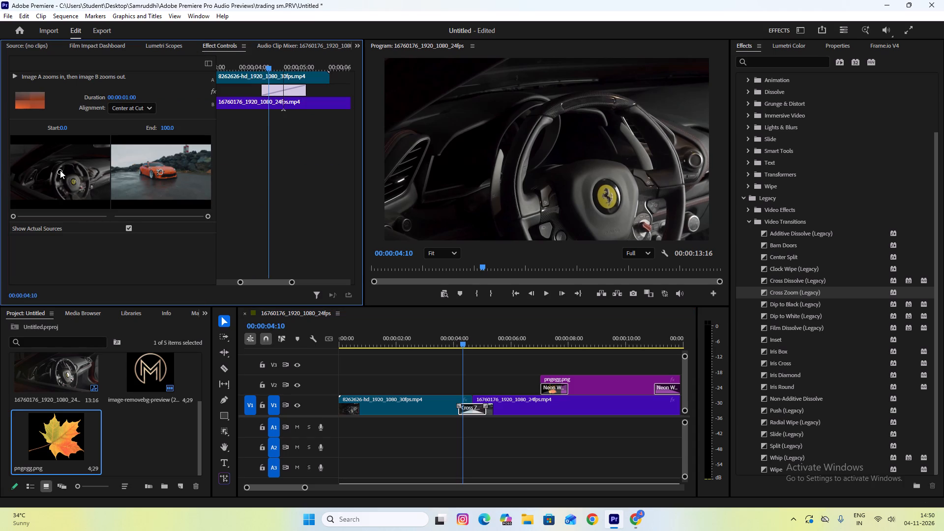
pyautogui.moveTo(60, 170); pyautogui.dragTo(74, 183)
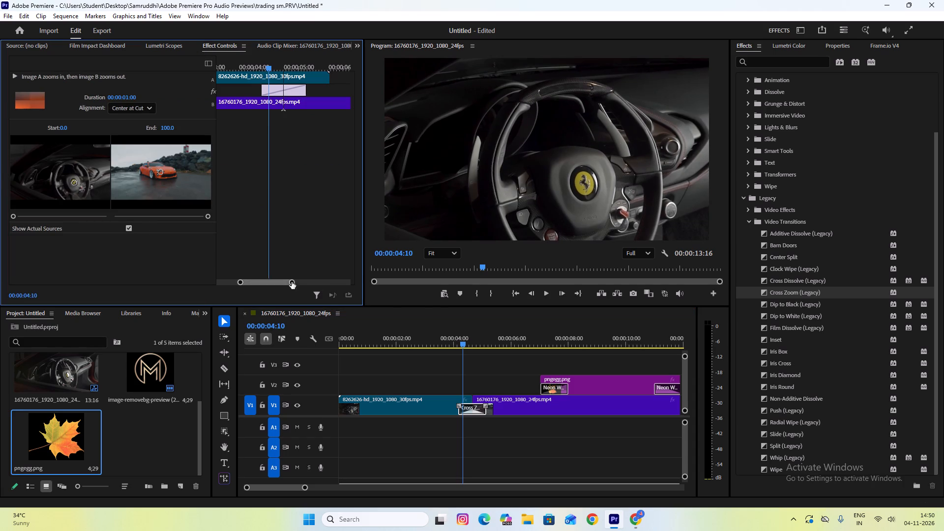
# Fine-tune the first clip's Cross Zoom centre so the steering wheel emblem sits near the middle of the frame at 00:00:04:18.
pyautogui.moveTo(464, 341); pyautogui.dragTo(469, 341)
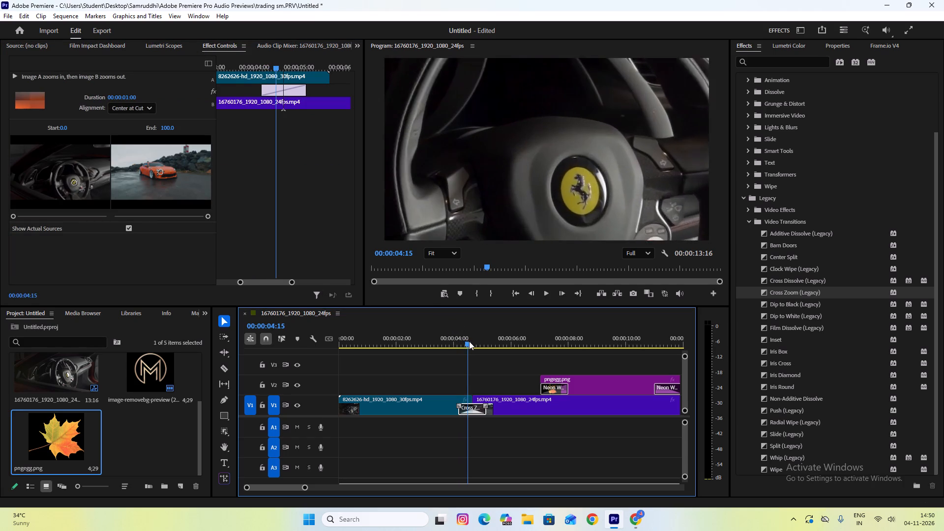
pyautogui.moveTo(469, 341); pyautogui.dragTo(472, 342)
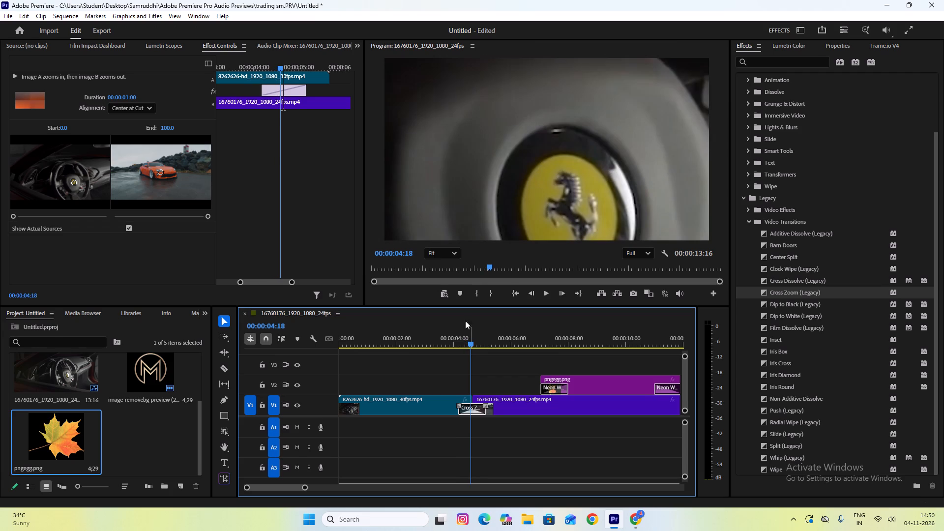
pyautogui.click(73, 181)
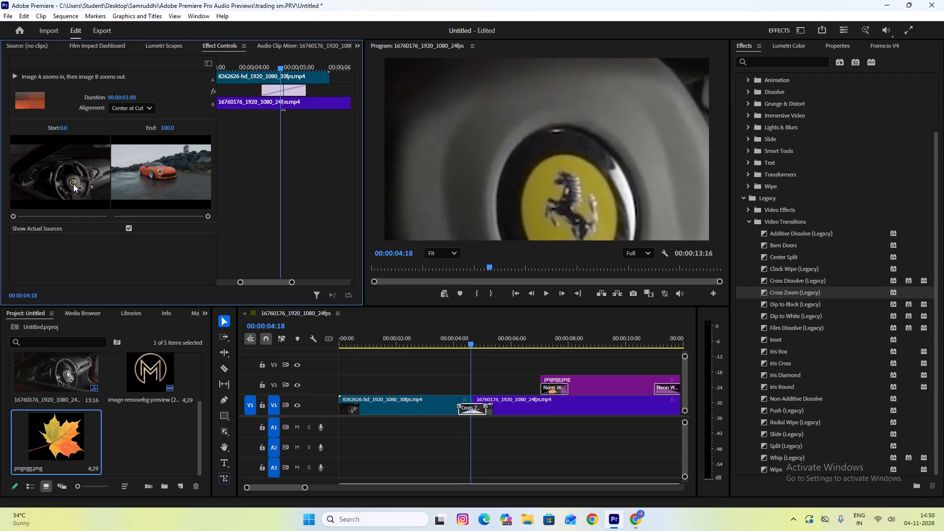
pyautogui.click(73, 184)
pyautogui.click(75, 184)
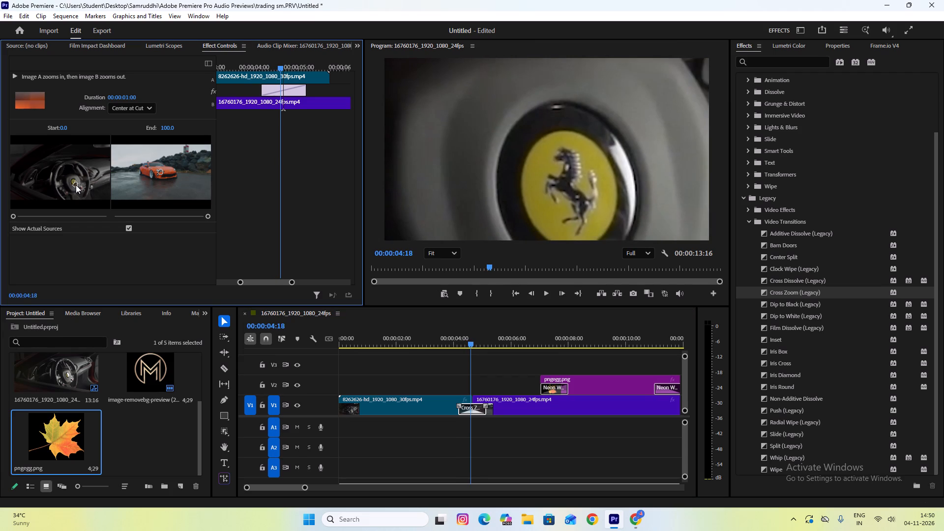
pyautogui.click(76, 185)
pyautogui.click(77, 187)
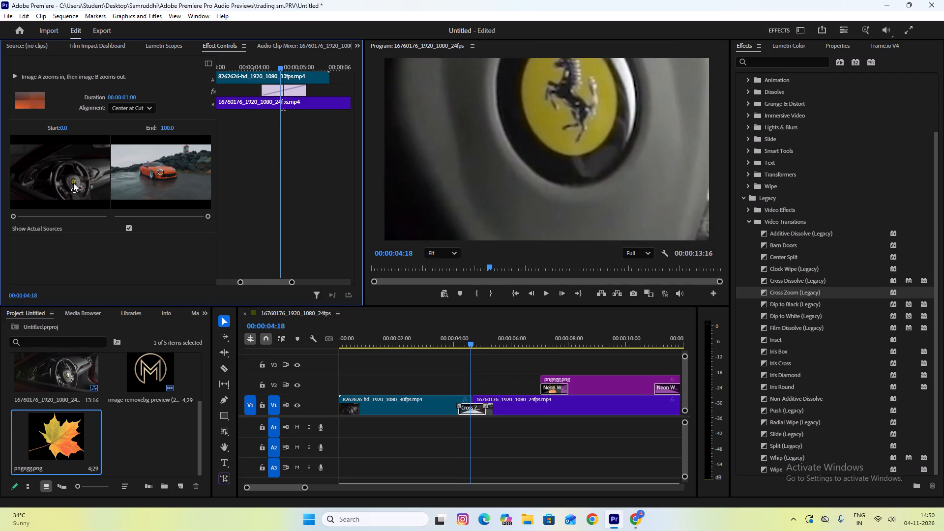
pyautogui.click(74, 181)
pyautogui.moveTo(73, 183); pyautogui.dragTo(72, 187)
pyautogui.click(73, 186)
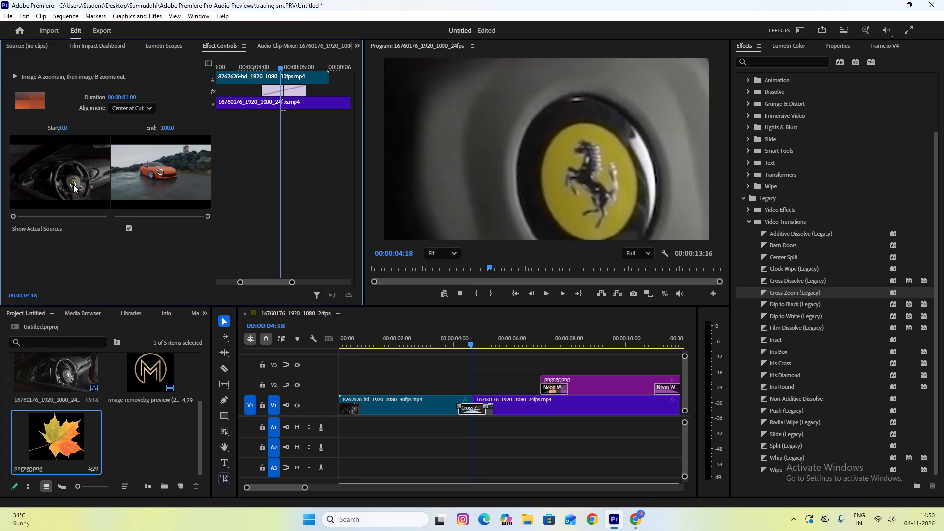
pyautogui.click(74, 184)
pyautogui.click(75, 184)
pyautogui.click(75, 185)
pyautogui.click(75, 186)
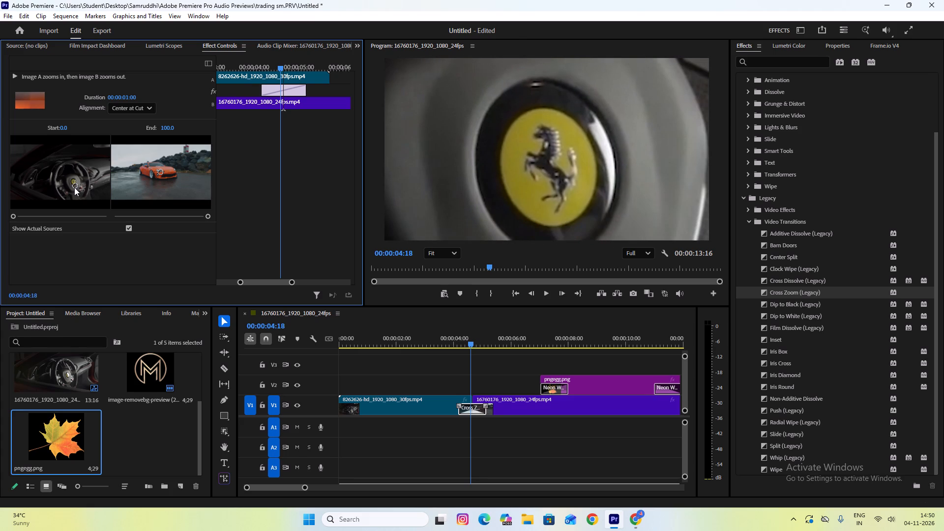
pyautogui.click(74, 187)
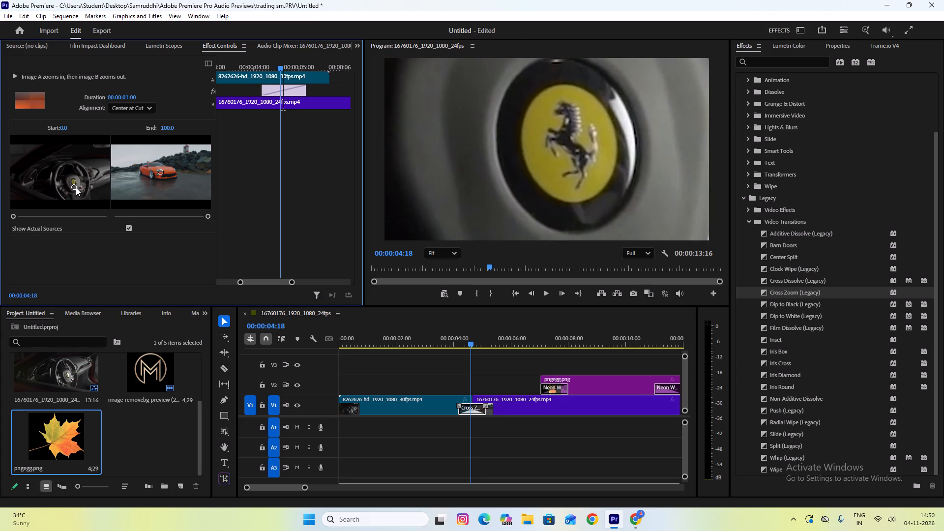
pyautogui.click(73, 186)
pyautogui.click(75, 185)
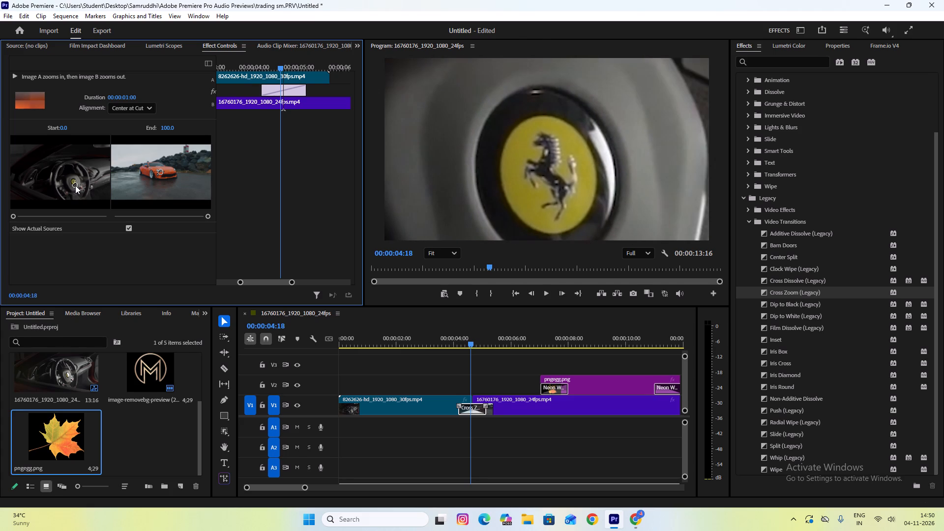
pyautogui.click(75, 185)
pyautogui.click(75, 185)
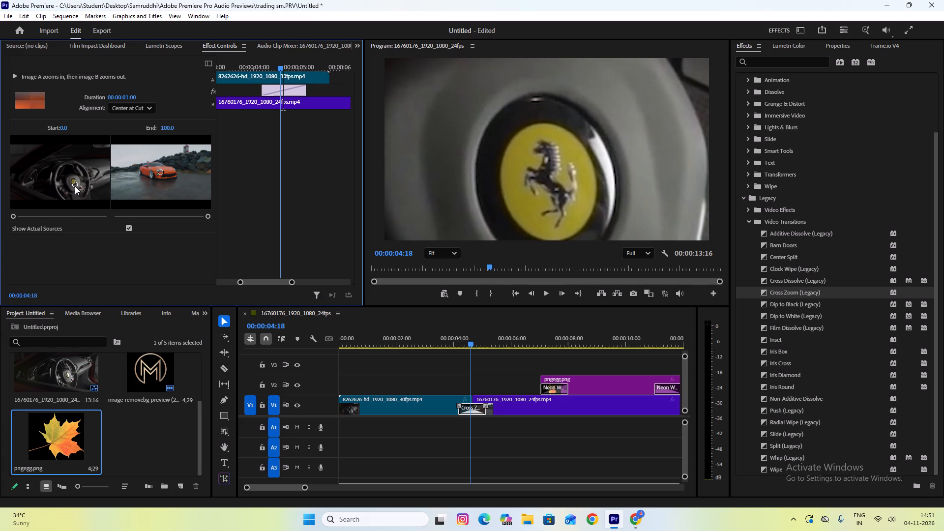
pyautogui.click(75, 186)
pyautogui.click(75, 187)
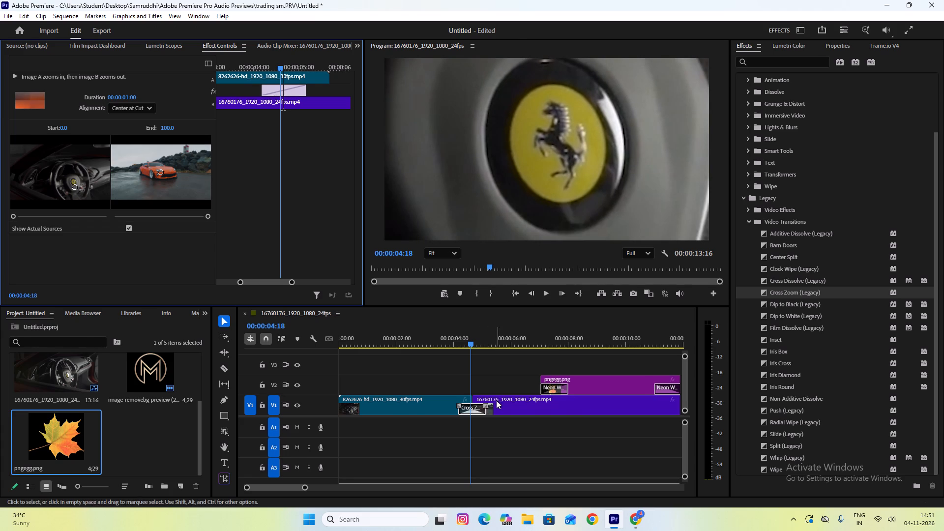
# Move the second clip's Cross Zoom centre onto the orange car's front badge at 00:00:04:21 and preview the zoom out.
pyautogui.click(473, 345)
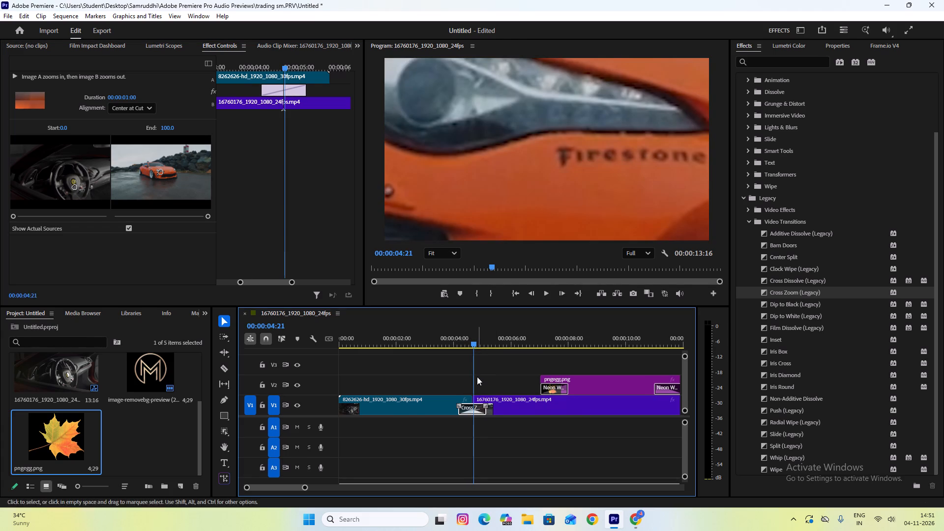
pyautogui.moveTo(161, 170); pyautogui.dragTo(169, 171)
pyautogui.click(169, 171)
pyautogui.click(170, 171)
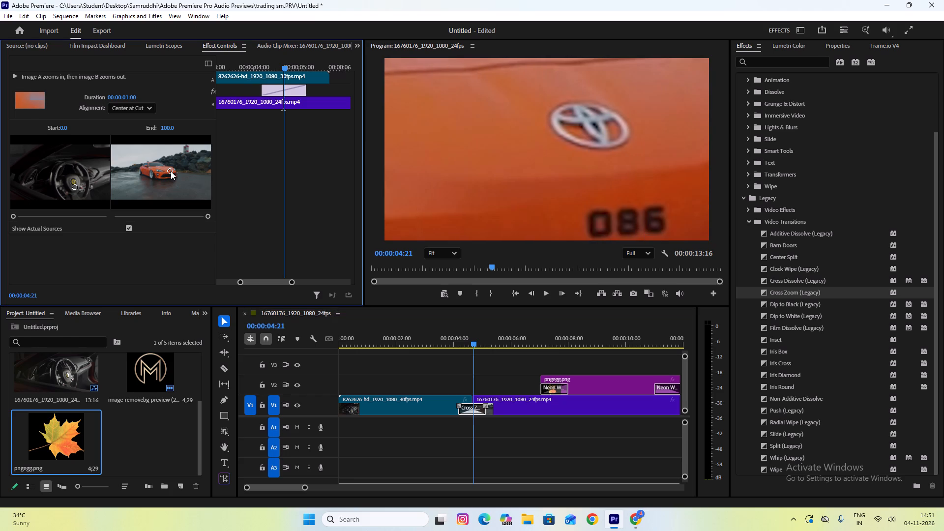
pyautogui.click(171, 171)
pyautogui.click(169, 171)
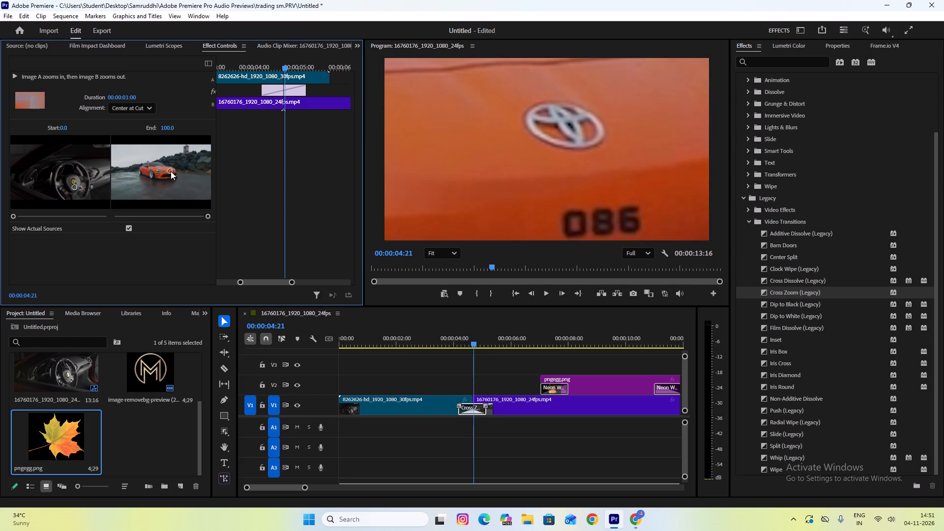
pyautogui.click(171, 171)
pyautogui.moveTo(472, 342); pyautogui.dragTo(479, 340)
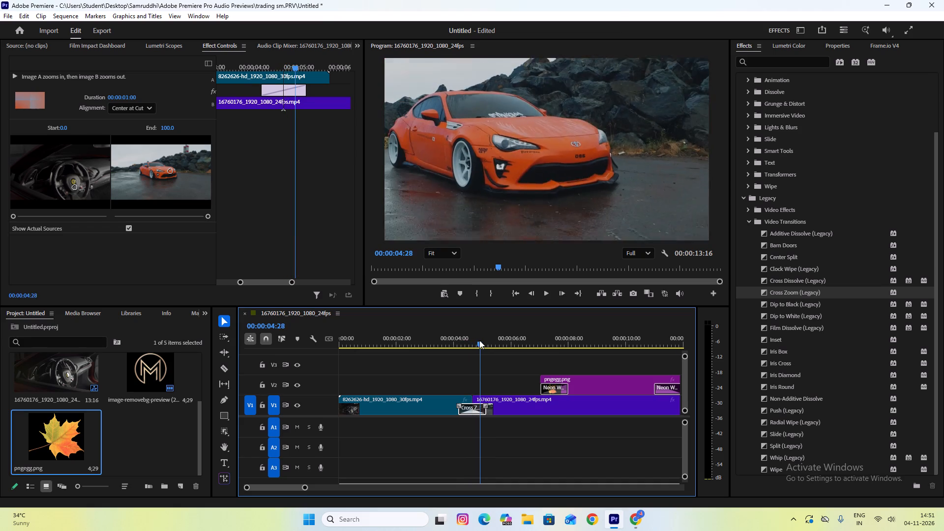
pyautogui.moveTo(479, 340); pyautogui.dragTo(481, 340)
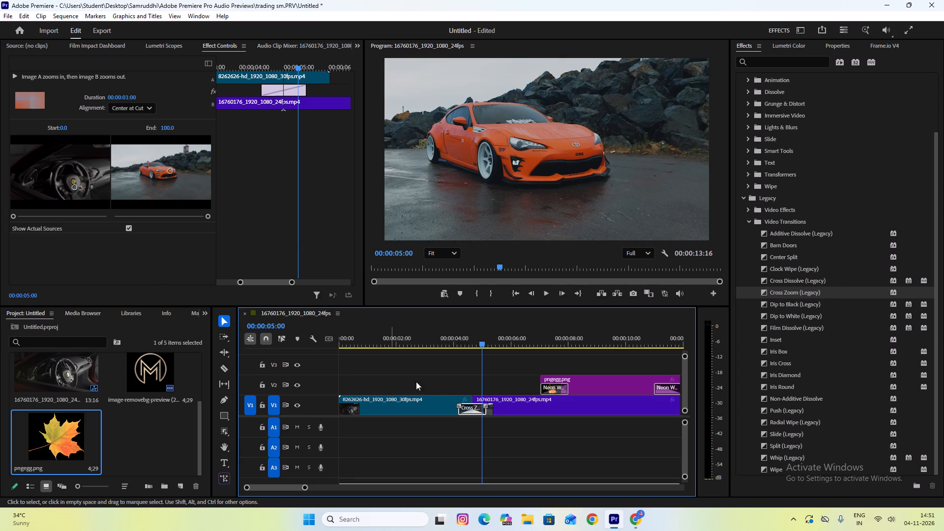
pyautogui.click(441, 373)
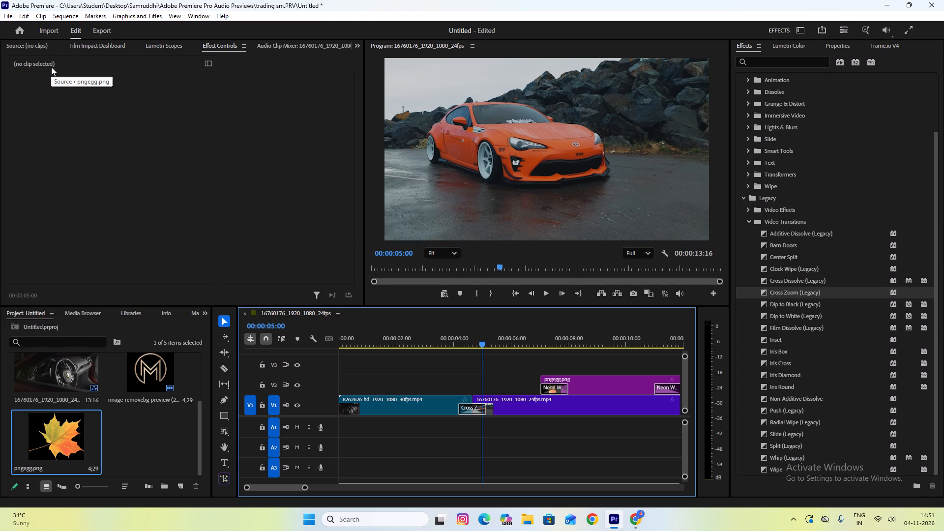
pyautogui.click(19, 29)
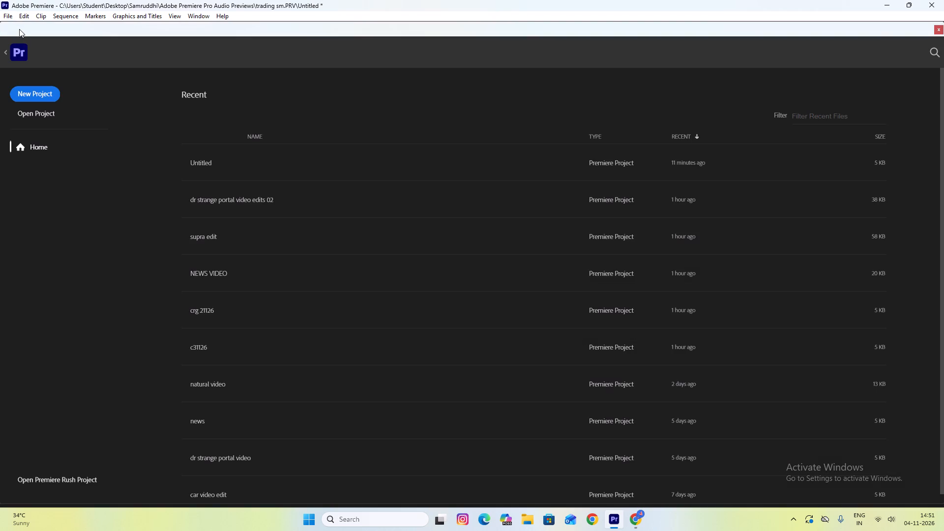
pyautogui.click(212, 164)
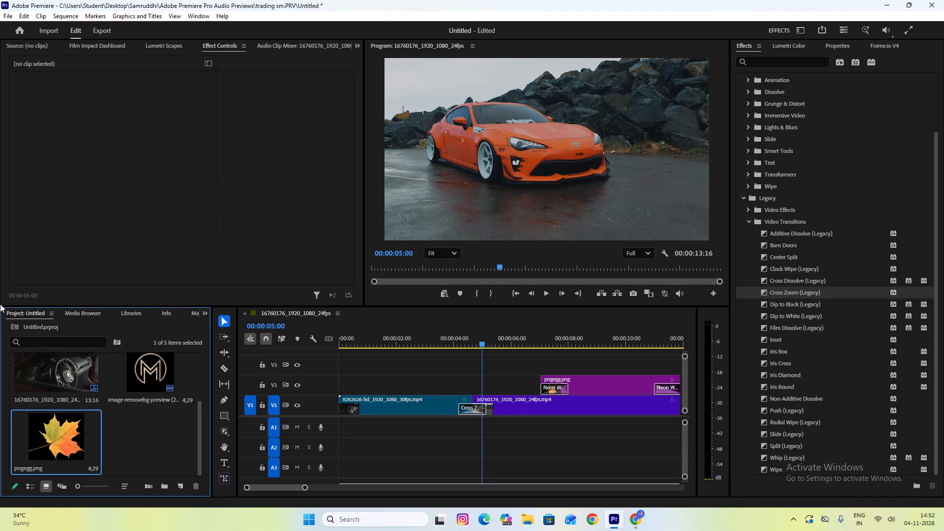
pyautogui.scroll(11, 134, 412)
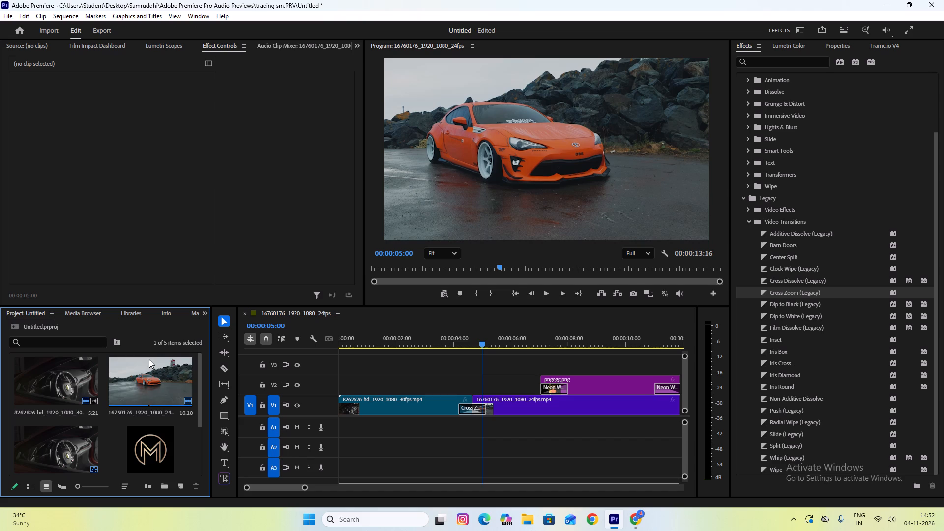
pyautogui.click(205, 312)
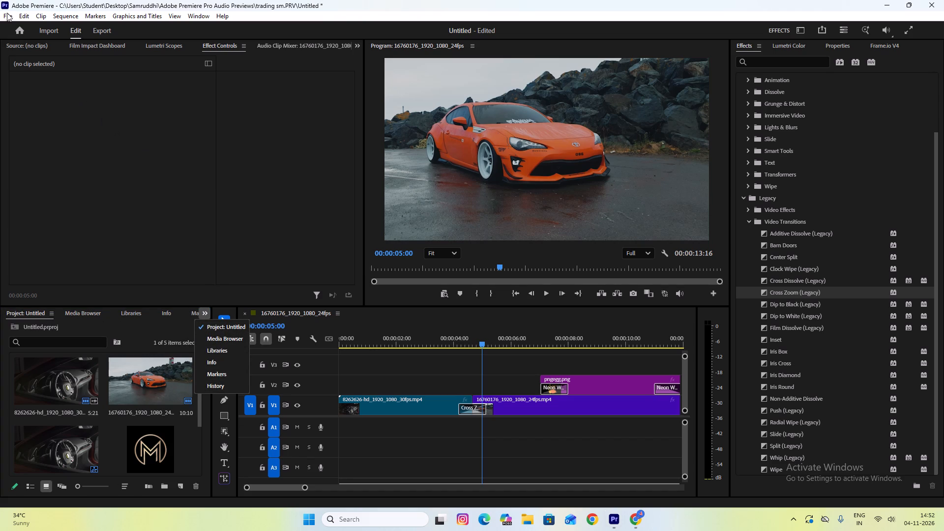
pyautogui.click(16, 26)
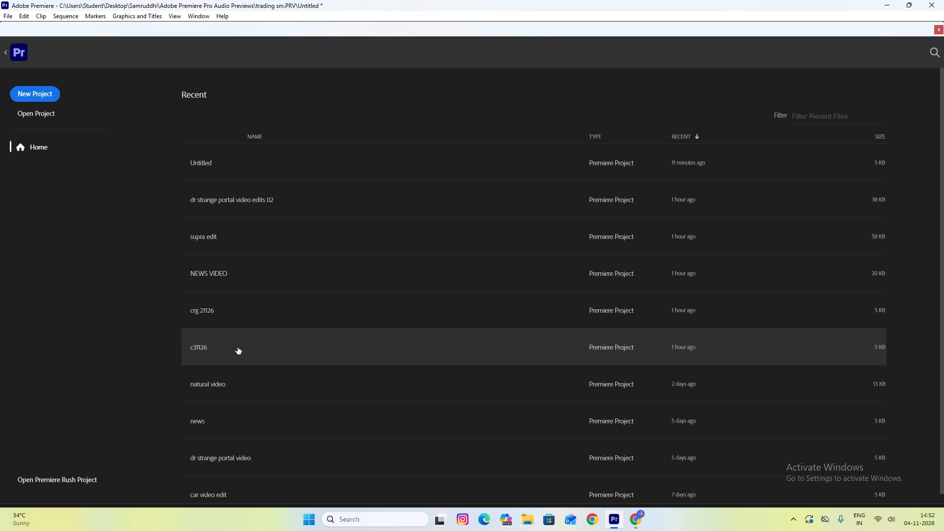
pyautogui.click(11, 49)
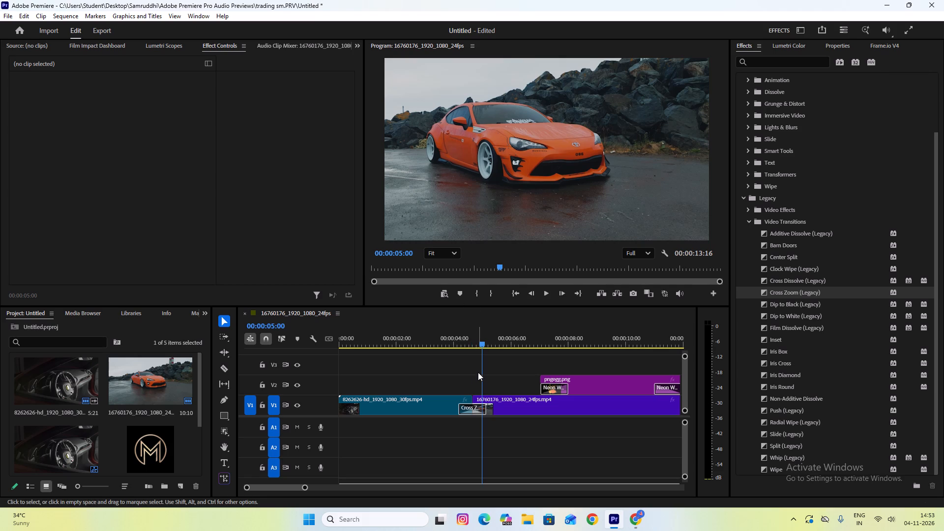
# Replace the Cross Zoom between the two V1 car clips with Film Roll from the Film Impact Slide transitions and preview it.
pyautogui.moveTo(439, 333); pyautogui.dragTo(415, 335)
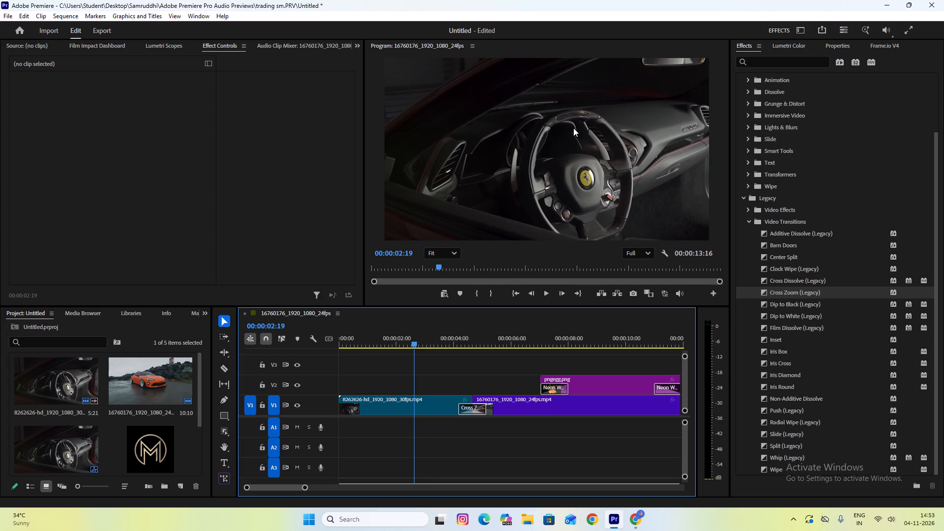
pyautogui.moveTo(432, 376); pyautogui.dragTo(487, 411)
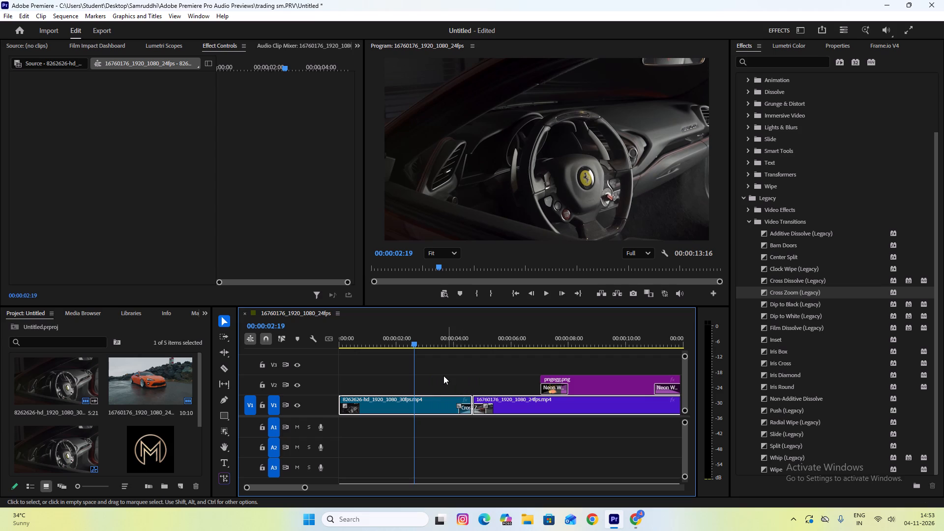
pyautogui.scroll(-3, 158, 424)
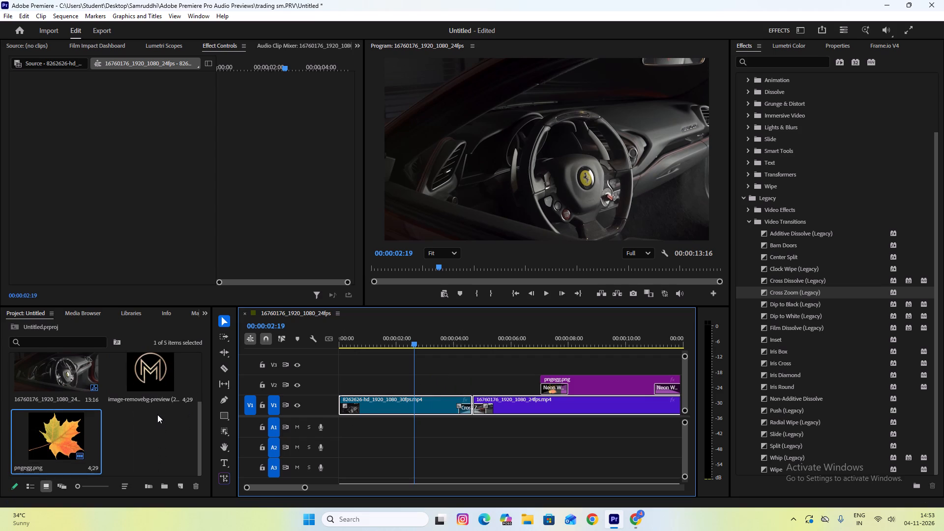
pyautogui.click(93, 47)
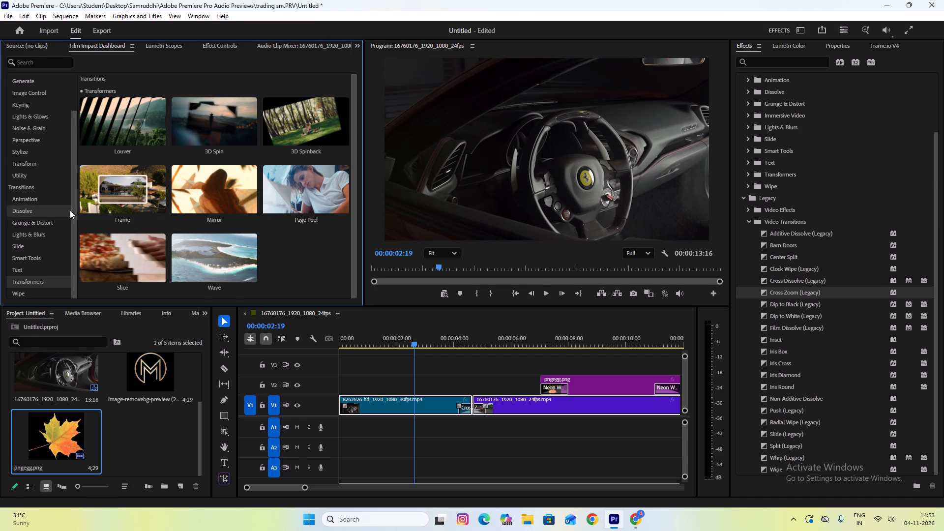
pyautogui.click(30, 201)
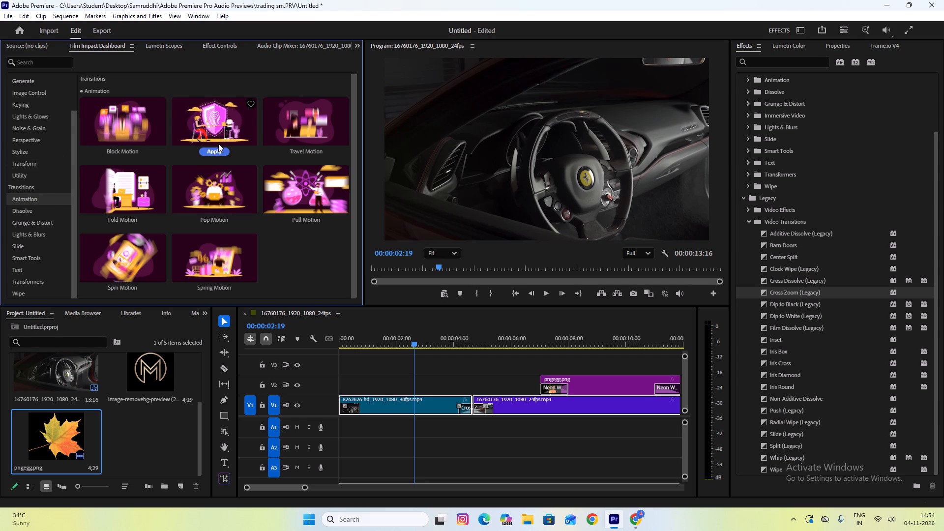
pyautogui.click(47, 208)
pyautogui.click(45, 223)
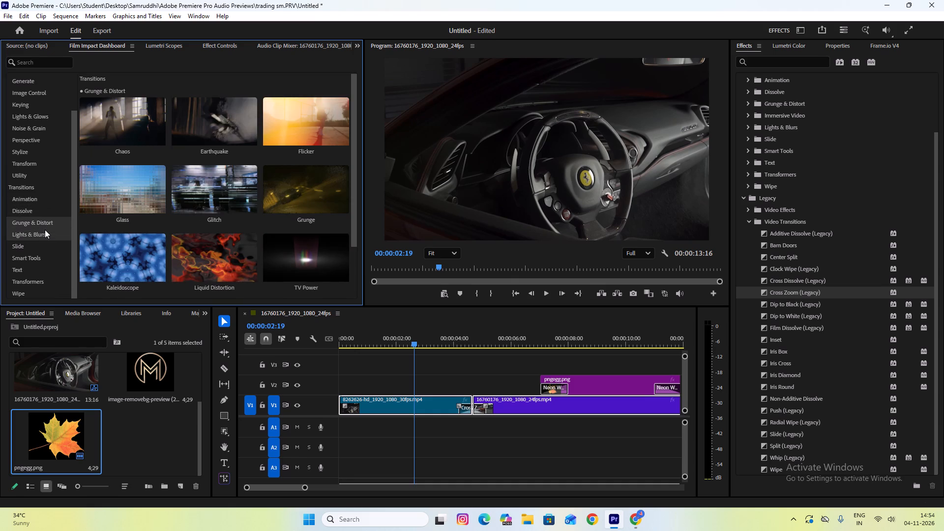
pyautogui.scroll(-7, 127, 207)
pyautogui.click(40, 232)
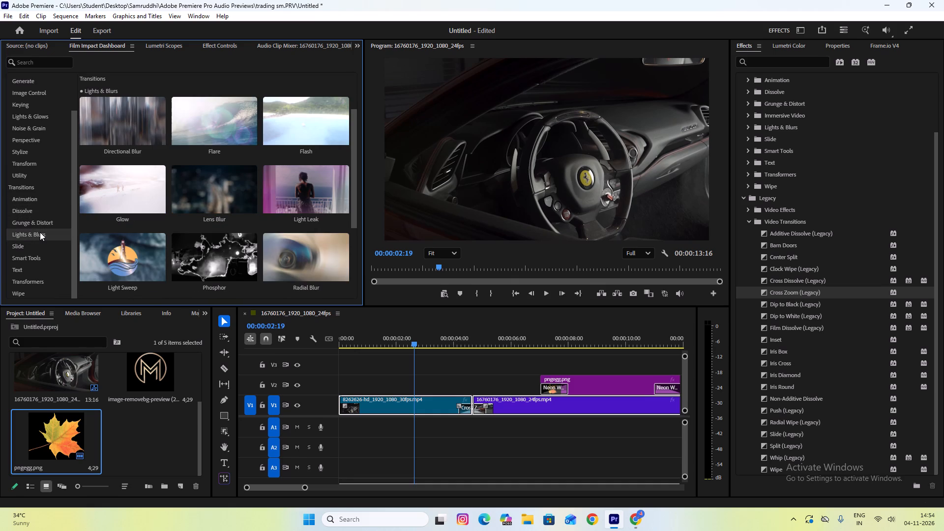
pyautogui.scroll(-1, 39, 232)
pyautogui.click(36, 242)
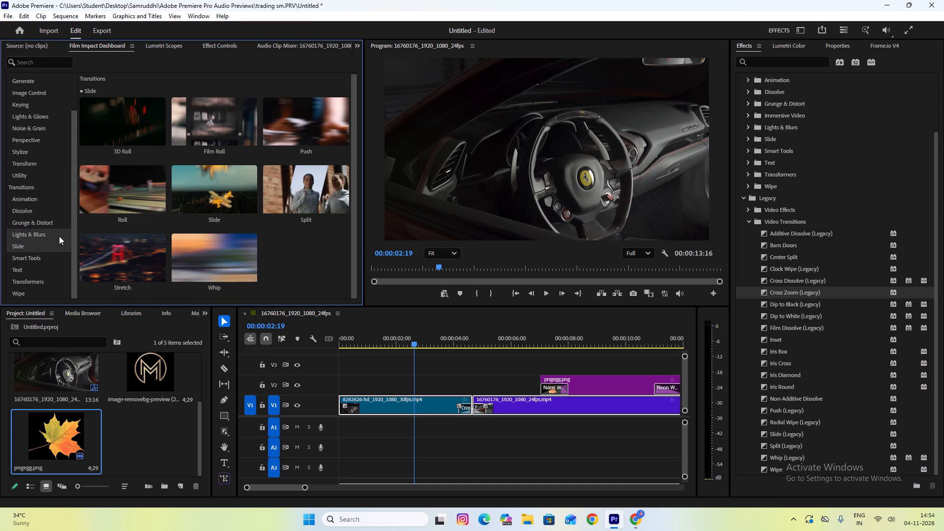
pyautogui.click(219, 152)
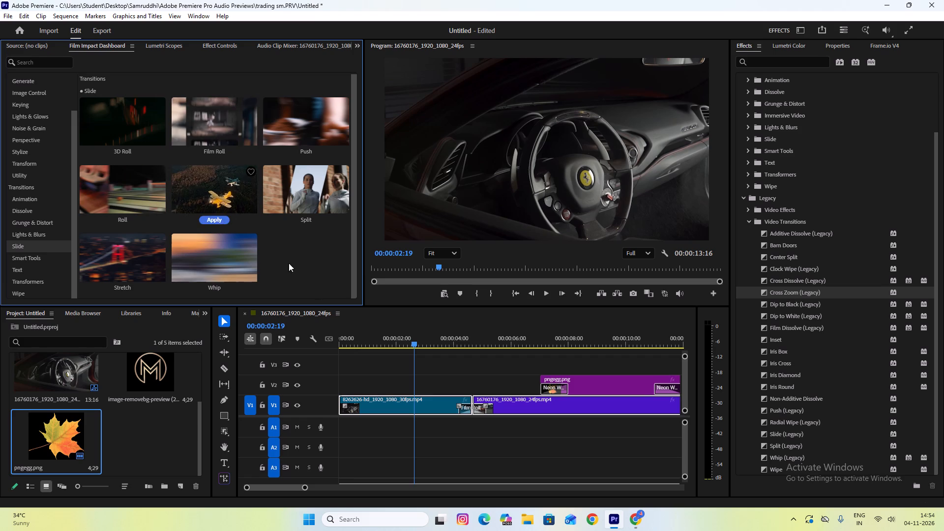
pyautogui.moveTo(413, 342); pyautogui.dragTo(440, 339)
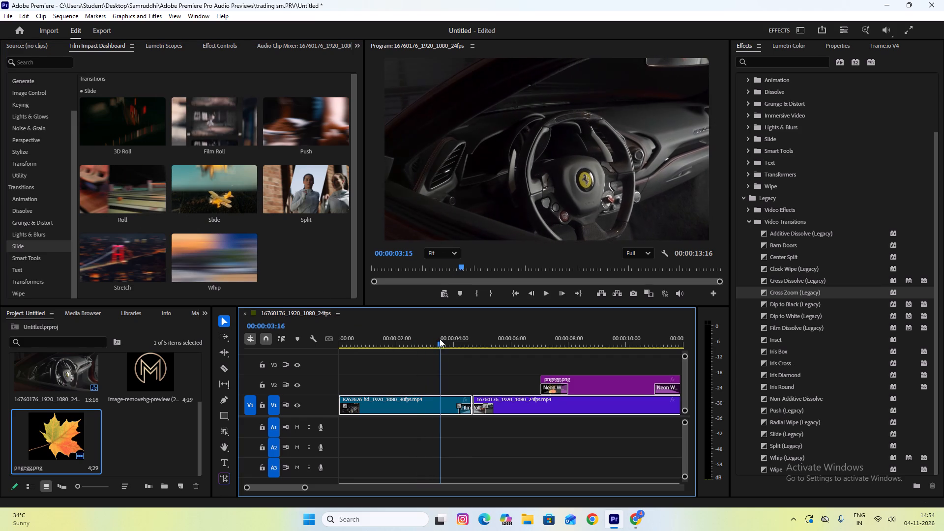
pyautogui.moveTo(440, 339); pyautogui.dragTo(469, 336)
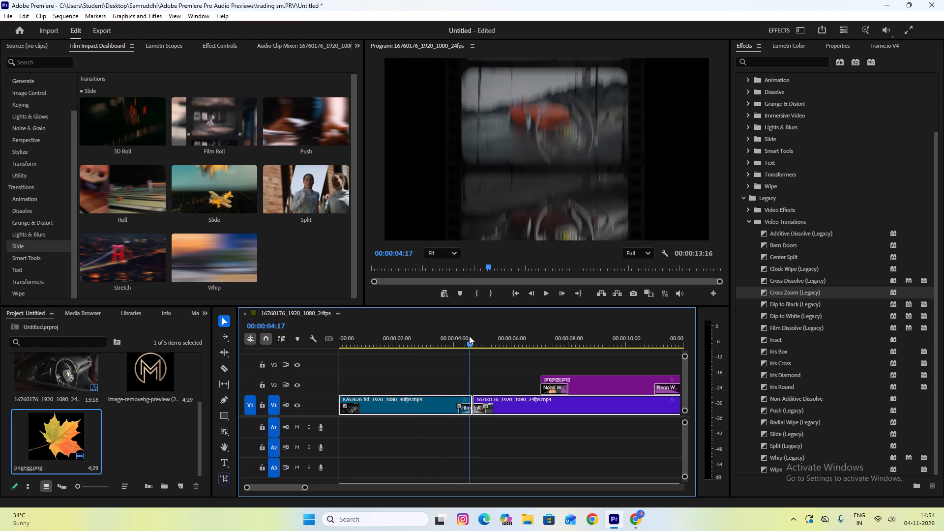
# Scrub the end of the Film Roll transition between the V1 car clips, stopping at 00:00:05:00.
pyautogui.moveTo(469, 336); pyautogui.dragTo(482, 331)
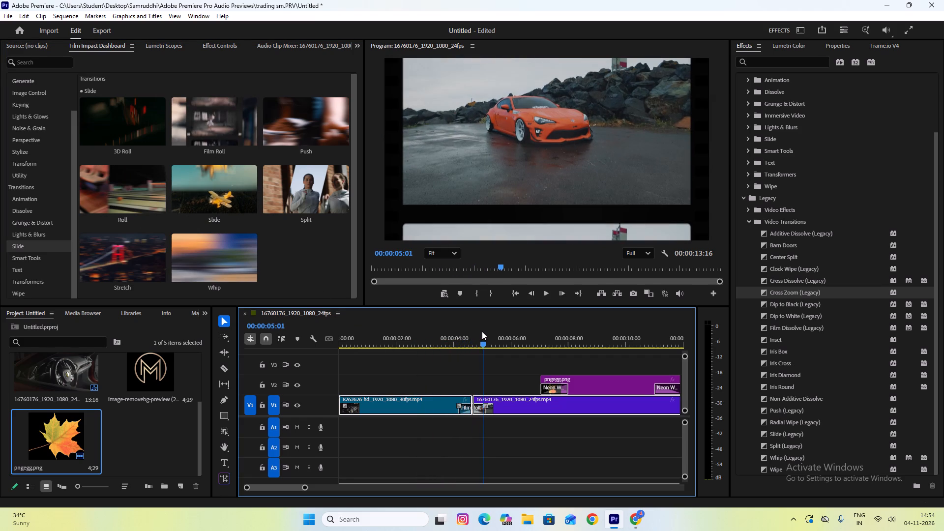
pyautogui.moveTo(482, 331); pyautogui.dragTo(480, 331)
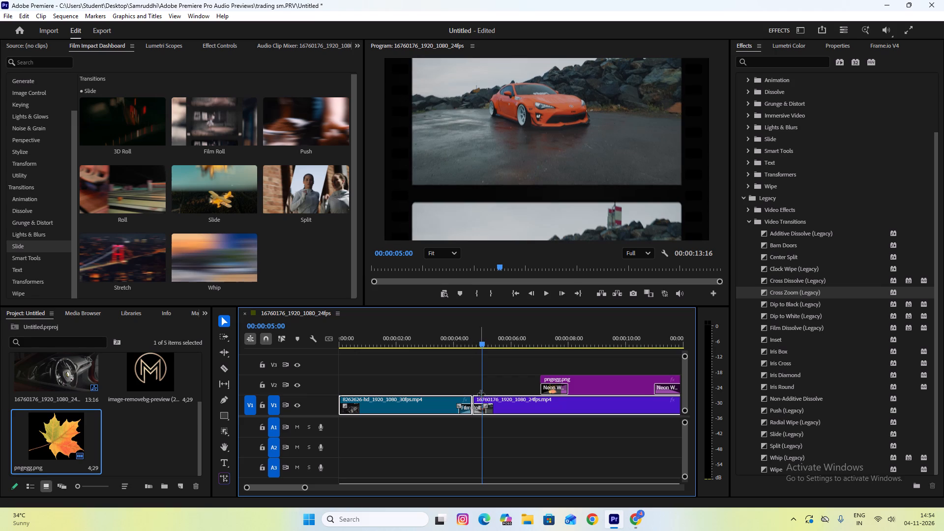
pyautogui.click(475, 409)
pyautogui.click(464, 371)
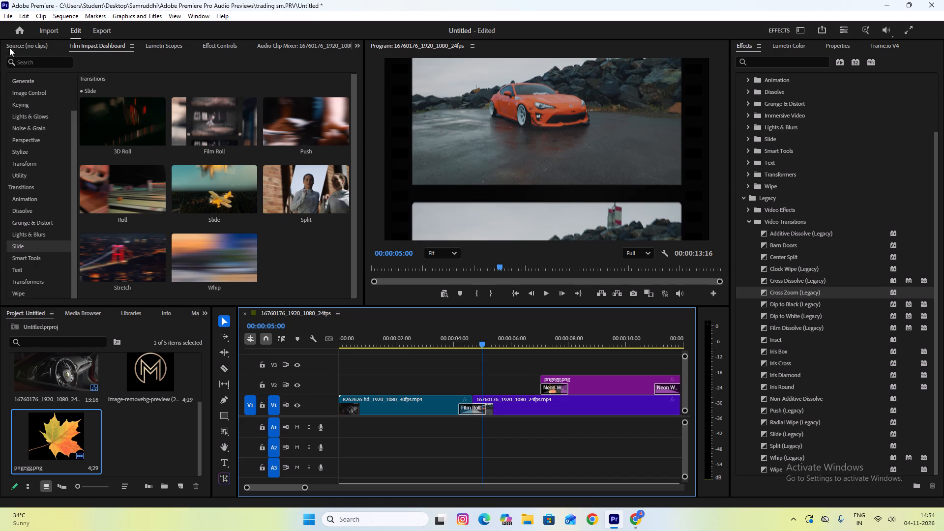